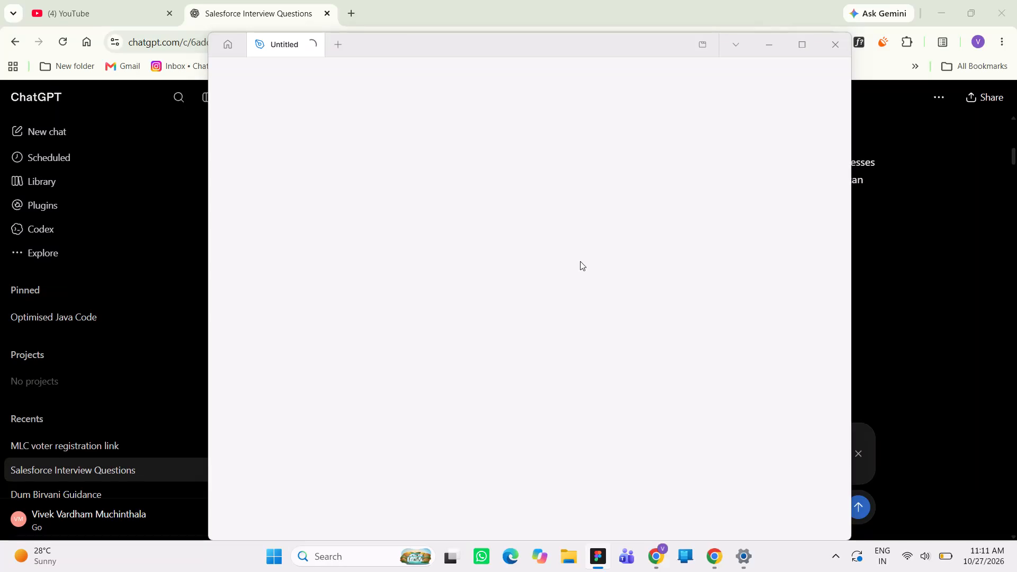
Minimize the browser window and the Figma window to clear the desktop.
{"action": "left_click", "coordinate": [947, 9]}
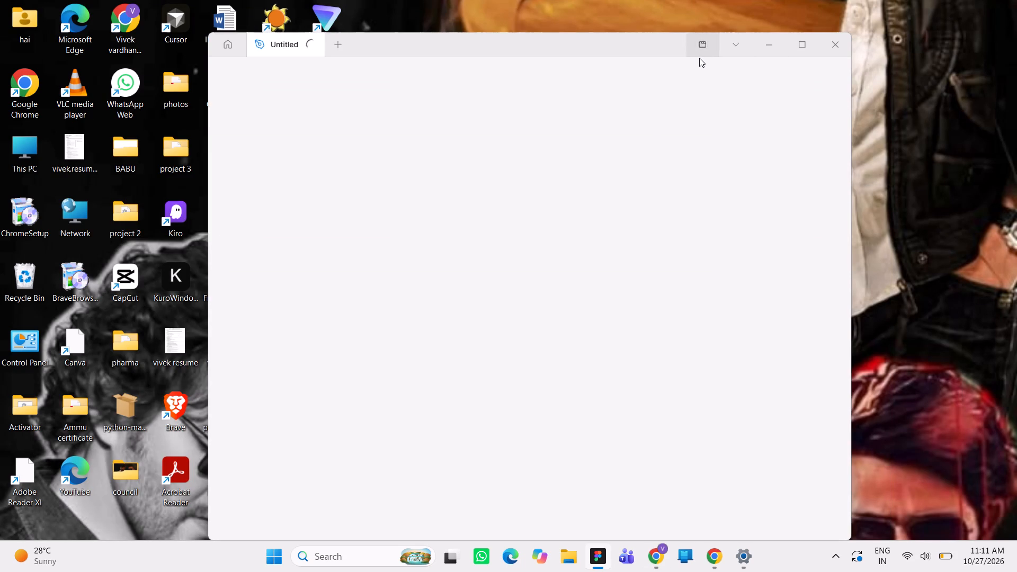
{"action": "left_click", "coordinate": [760, 40]}
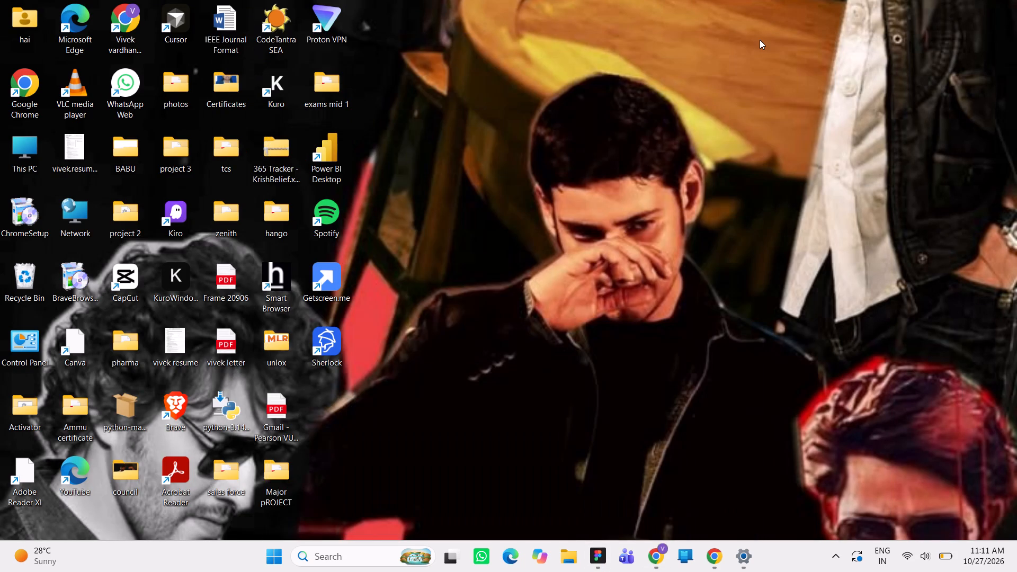
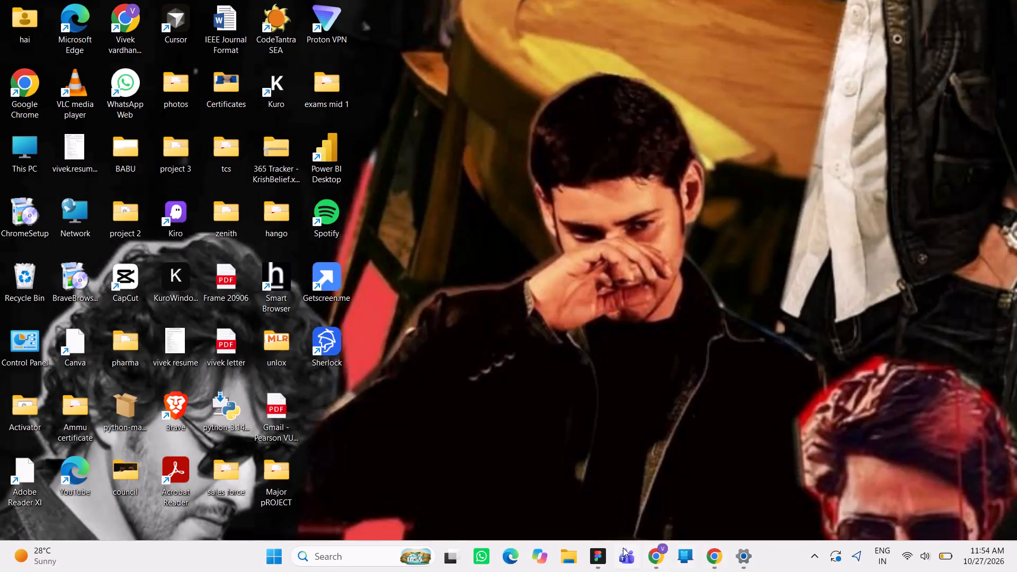
Bring the Figma desktop app back up and show its home page in a maximized window.
{"action": "left_click", "coordinate": [597, 487]}
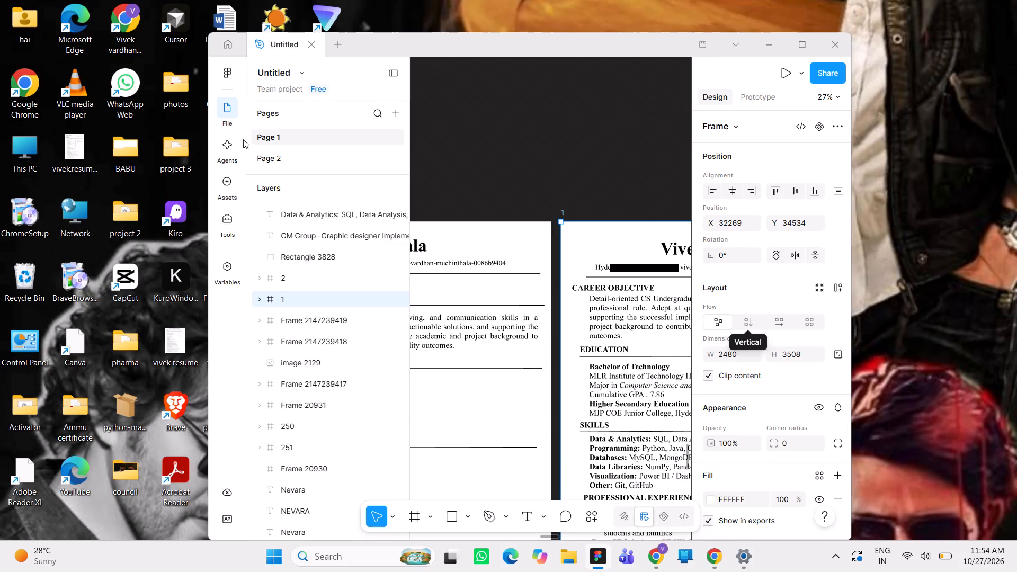
{"action": "left_click", "coordinate": [231, 50]}
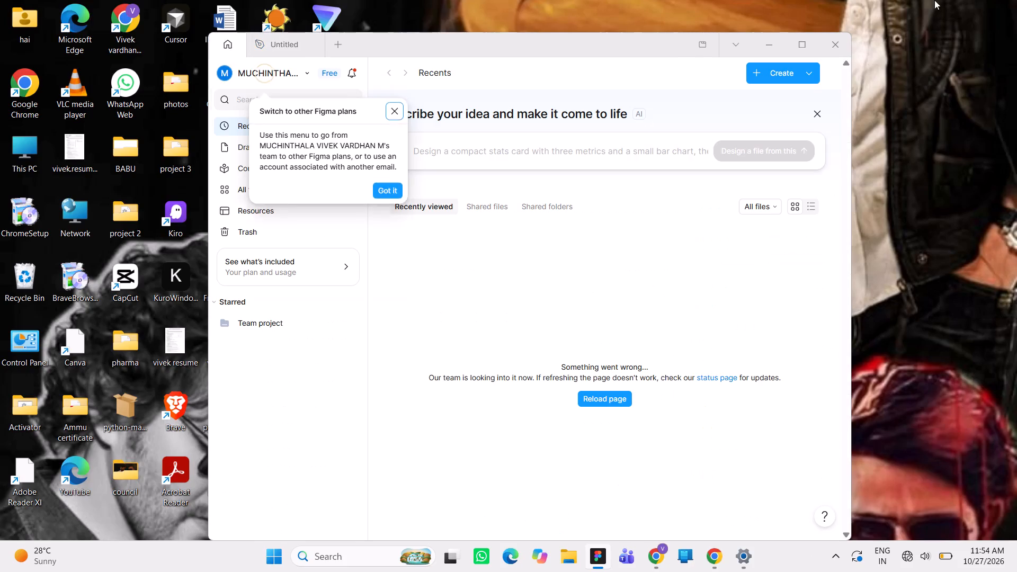
{"action": "left_click", "coordinate": [793, 42]}
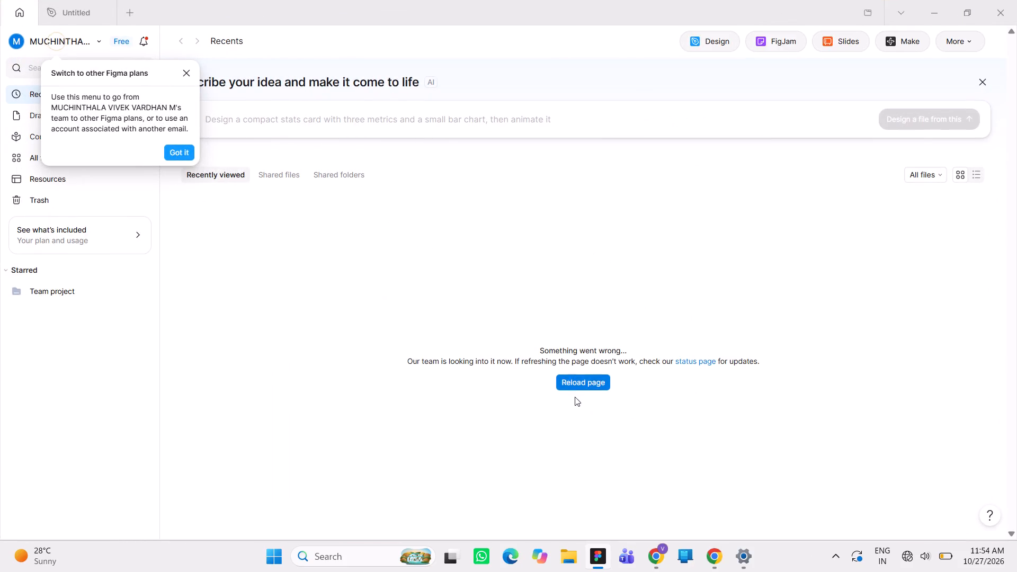
Reload the Recents page on the Figma home screen.
{"action": "left_click", "coordinate": [575, 383]}
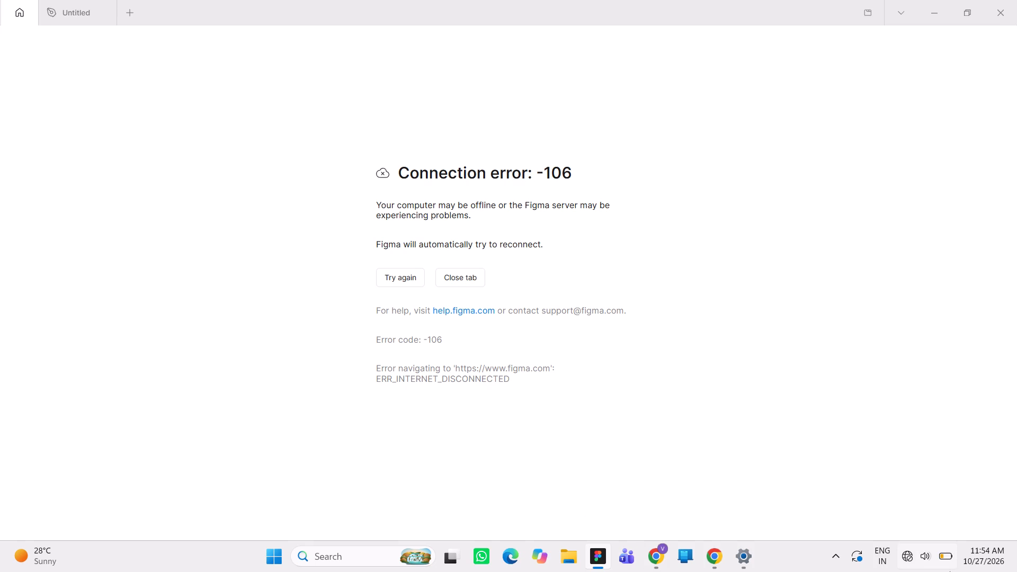
Open the Windows quick settings for the network connection.
{"action": "left_click", "coordinate": [898, 559]}
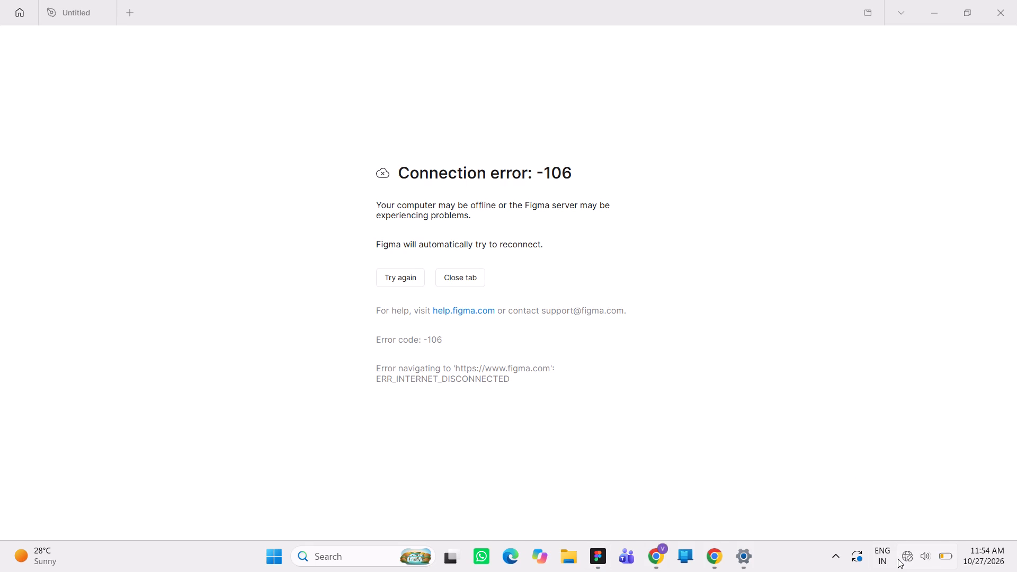
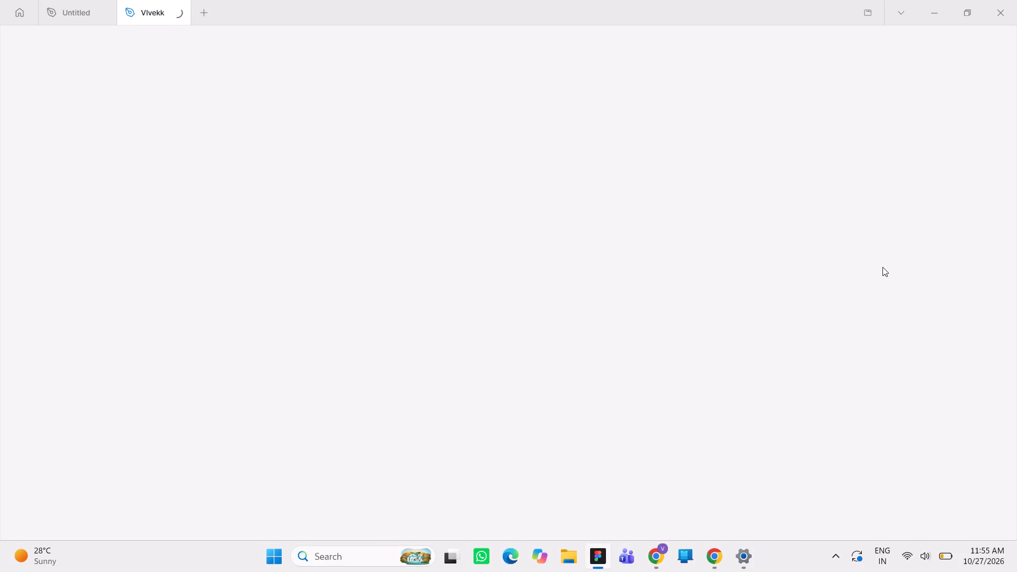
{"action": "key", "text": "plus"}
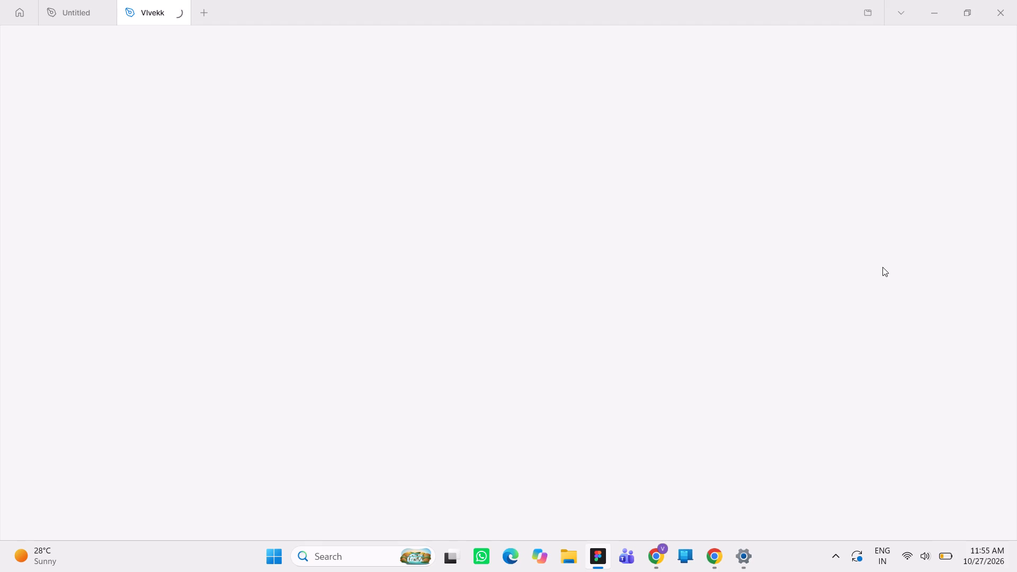
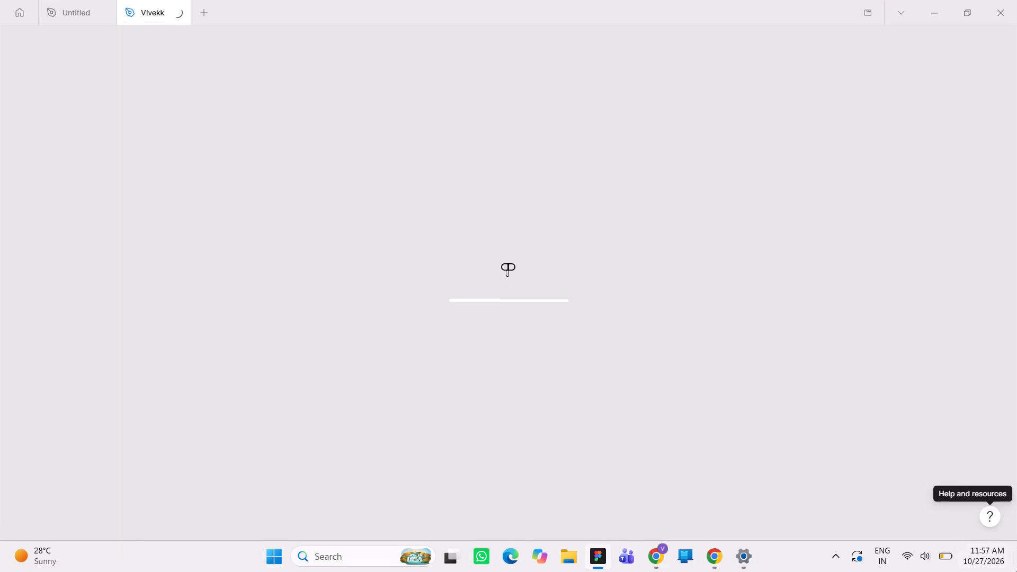
Switch the Wi-Fi connection from ACIC MLRITF to the Mg403 network and return to the loading design file.
{"action": "left_click", "coordinate": [912, 551]}
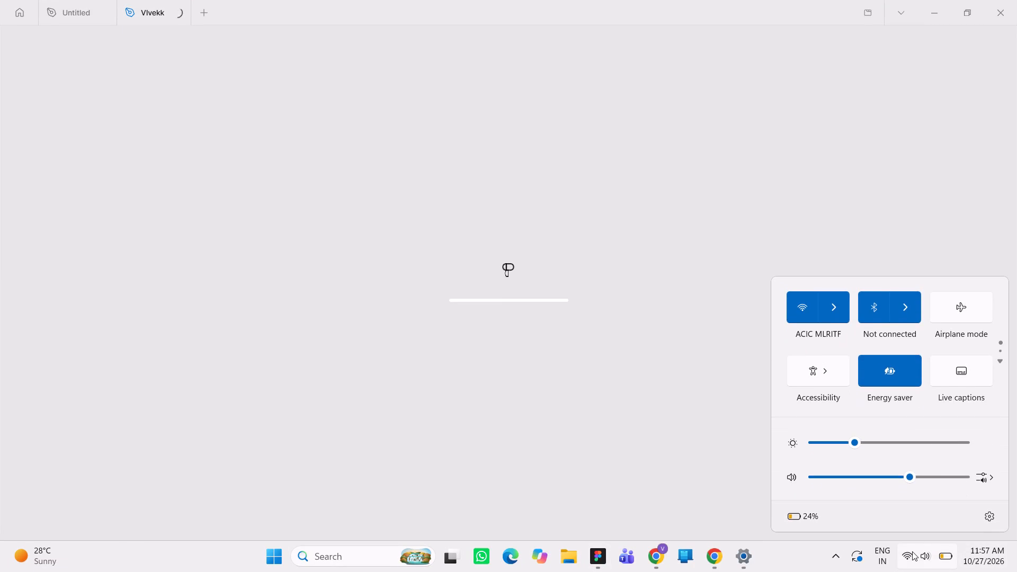
{"action": "left_click", "coordinate": [836, 305]}
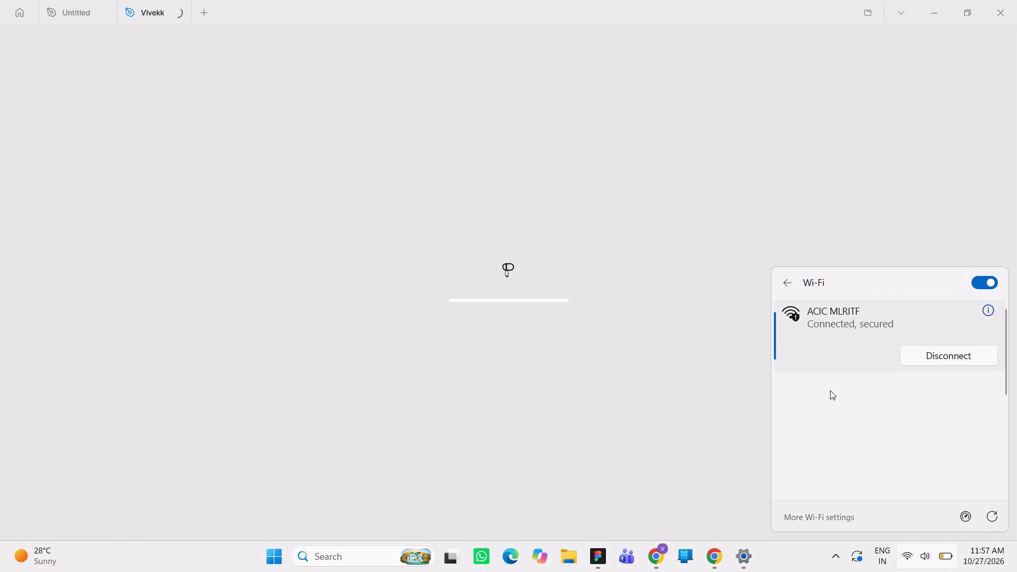
{"action": "left_click", "coordinate": [832, 395]}
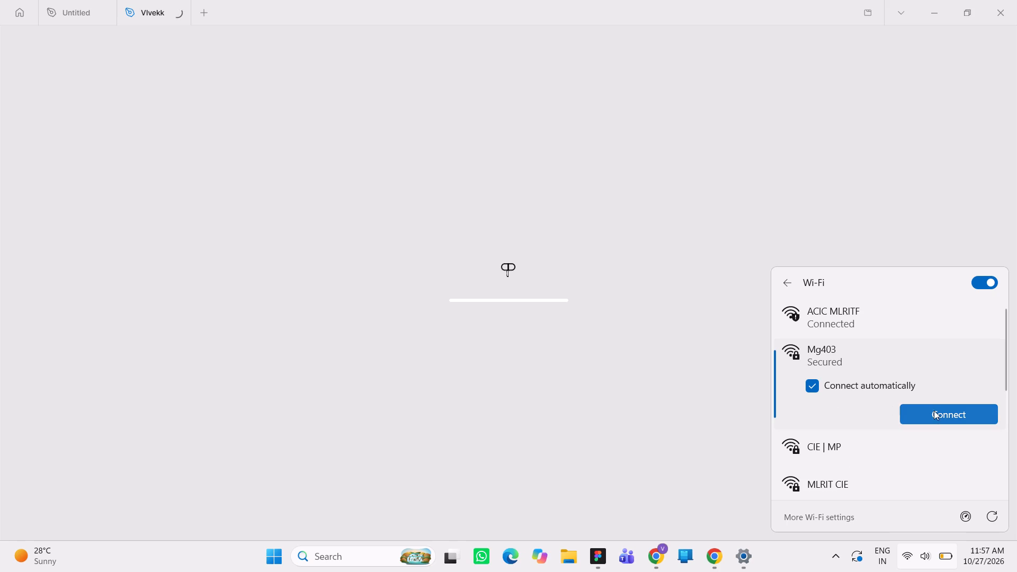
{"action": "left_click", "coordinate": [934, 414]}
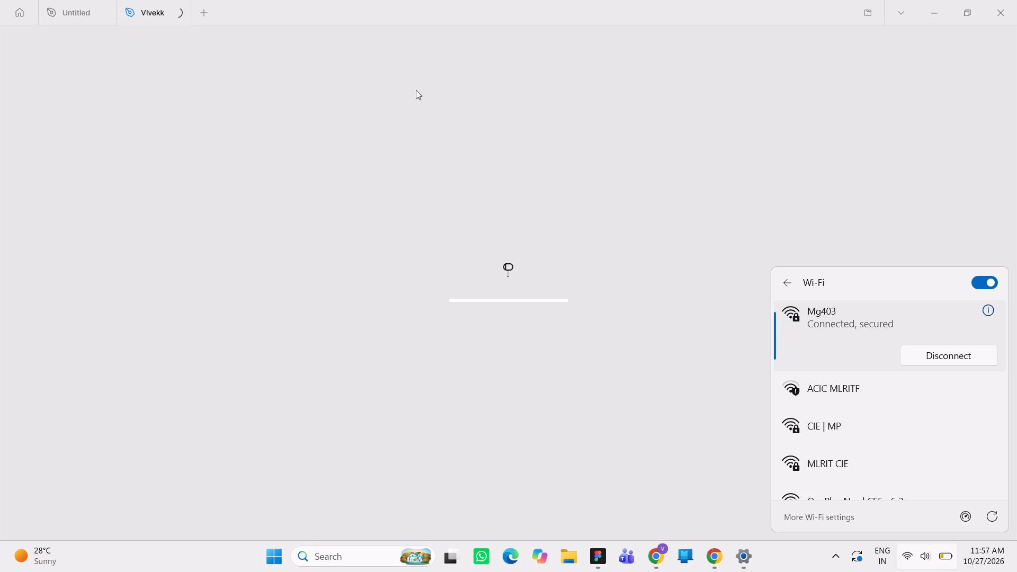
{"action": "left_click", "coordinate": [504, 210]}
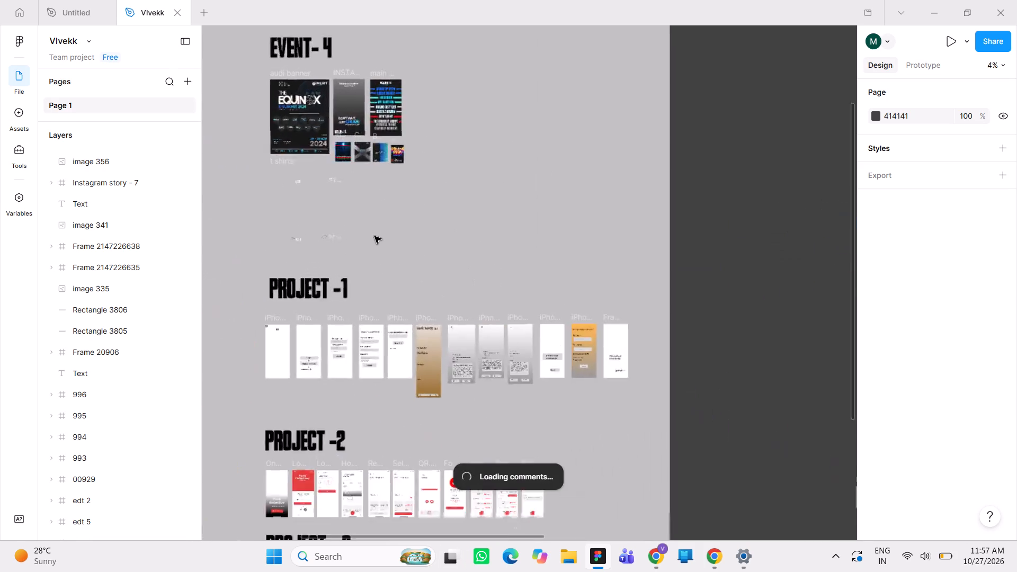
Examine the Event-4 artwork and the two black T-shirt mockup frames beneath it.
{"action": "scroll", "coordinate": [374, 236], "scroll_direction": "right", "scroll_amount": 3}
{"action": "scroll", "coordinate": [374, 236], "scroll_direction": "left", "scroll_amount": 2}
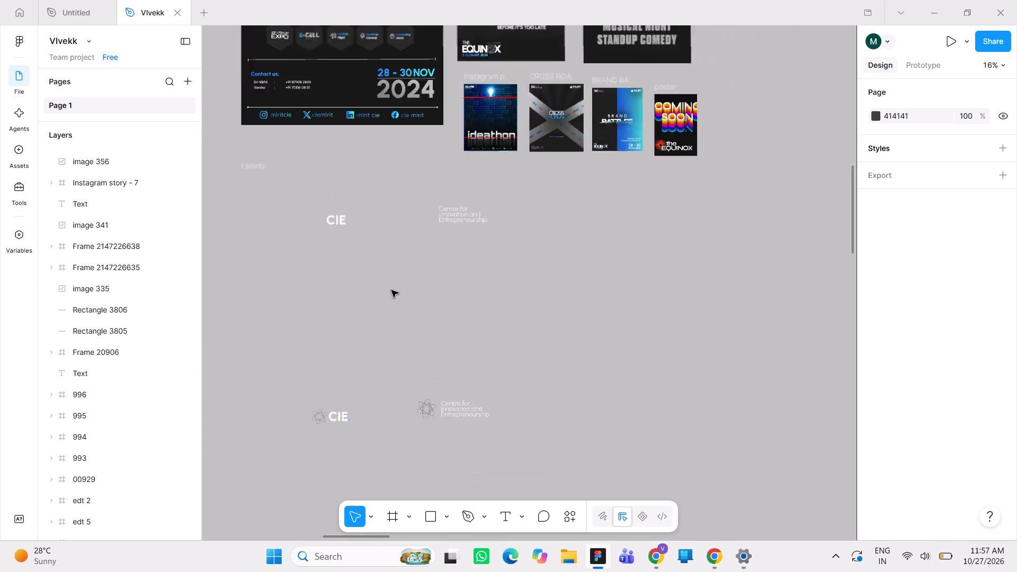
{"action": "left_click", "coordinate": [691, 253]}
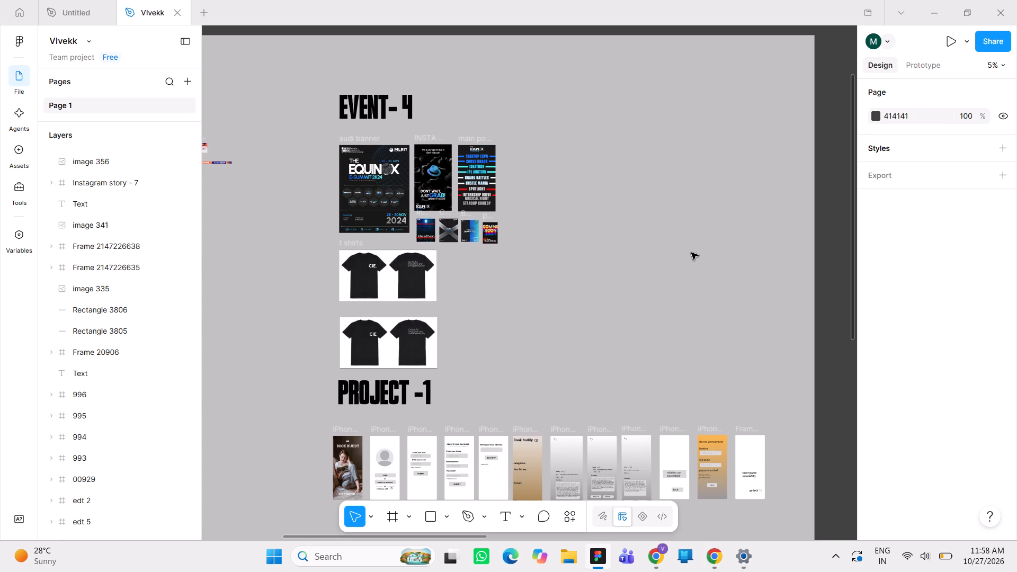
{"action": "scroll", "coordinate": [383, 271], "scroll_direction": "down", "scroll_amount": 1}
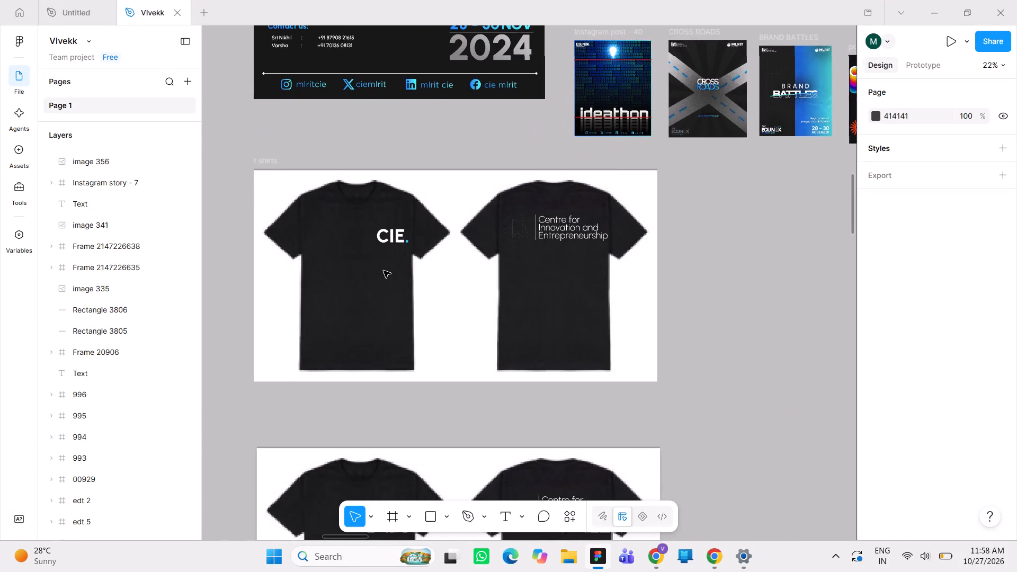
{"action": "scroll", "coordinate": [383, 271], "scroll_direction": "down", "scroll_amount": 1}
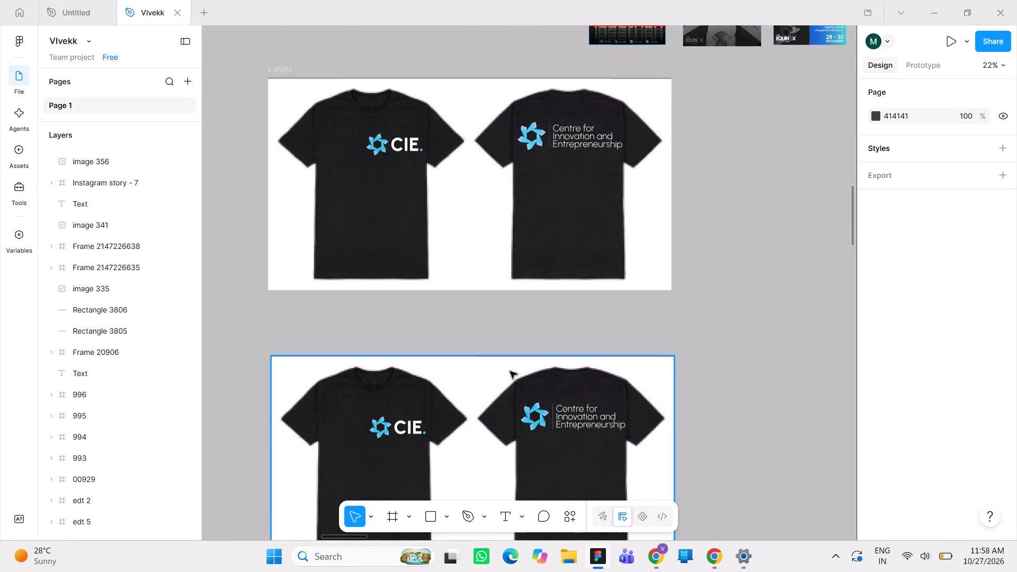
{"action": "scroll", "coordinate": [538, 416], "scroll_direction": "down", "scroll_amount": 1}
{"action": "left_click", "coordinate": [735, 365]}
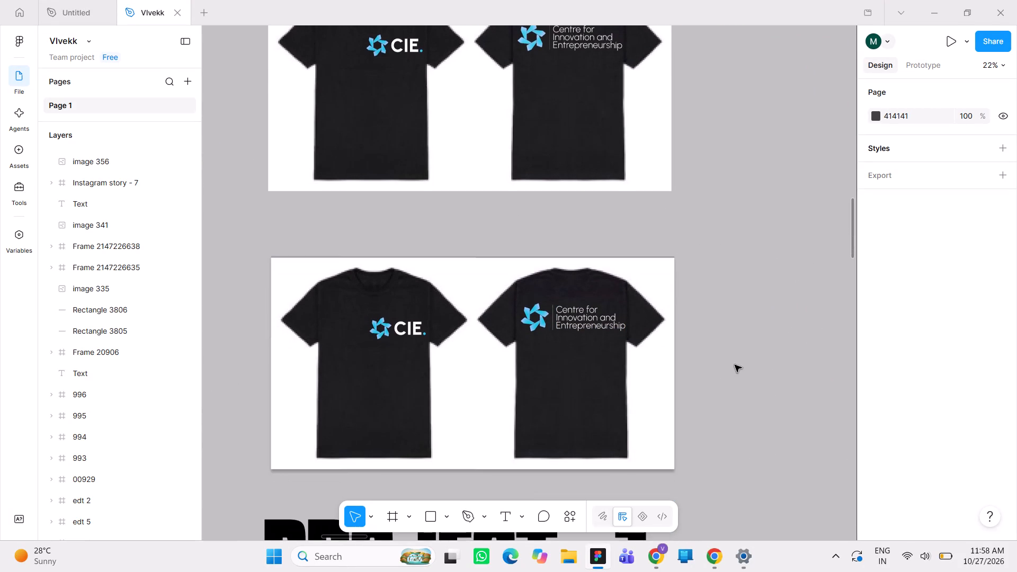
{"action": "scroll", "coordinate": [418, 319], "scroll_direction": "left", "scroll_amount": 1}
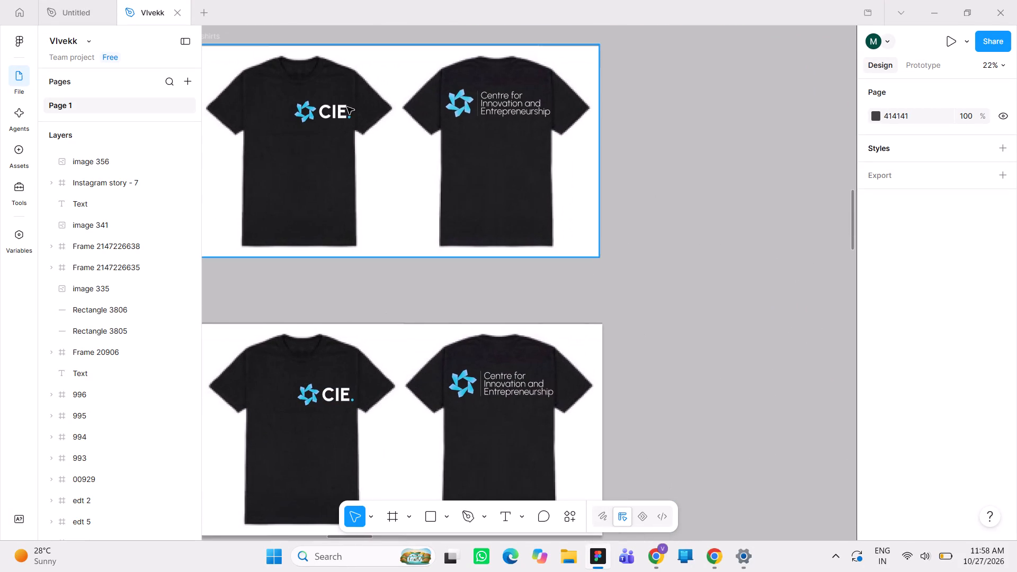
Duplicate the blue pinwheel emblem from the upper mockup's CIE. logo and place the copy between the two shirts at about X 1275, Y 846.
{"action": "scroll", "coordinate": [326, 122], "scroll_direction": "up", "scroll_amount": 1}
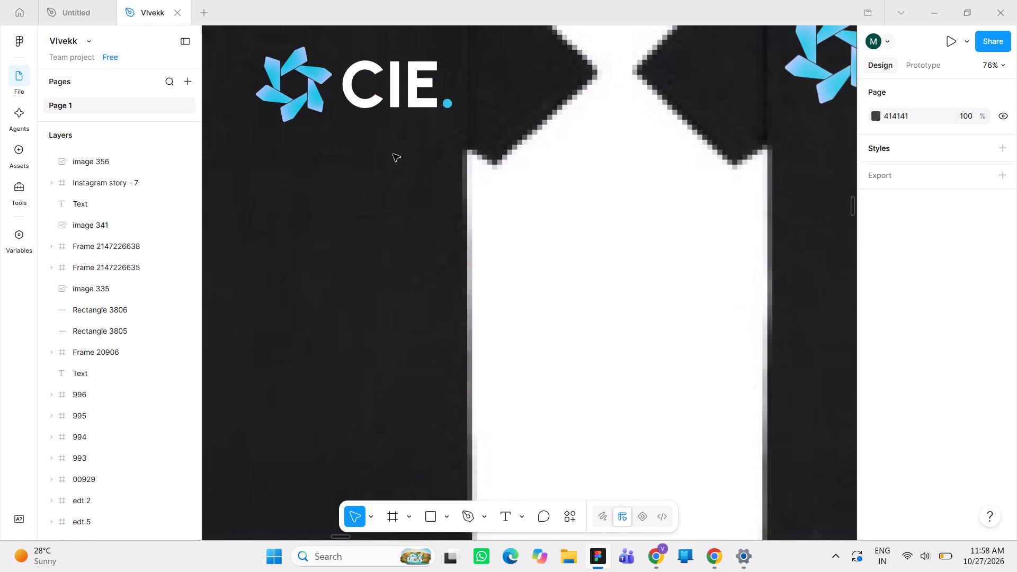
{"action": "left_click", "coordinate": [326, 101]}
{"action": "double_click", "coordinate": [326, 101]}
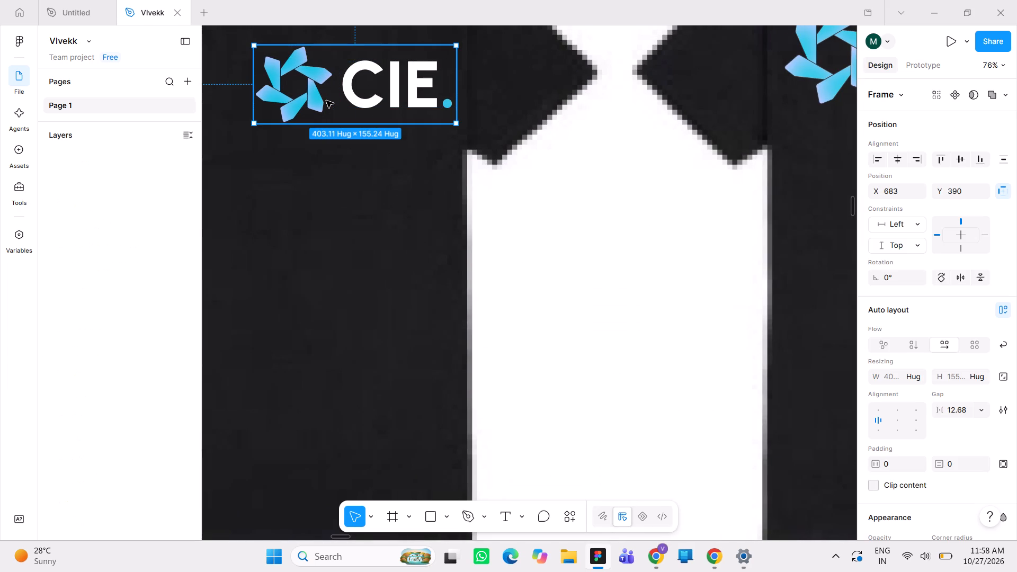
{"action": "left_click", "coordinate": [314, 84]}
{"action": "left_click", "coordinate": [314, 84]}
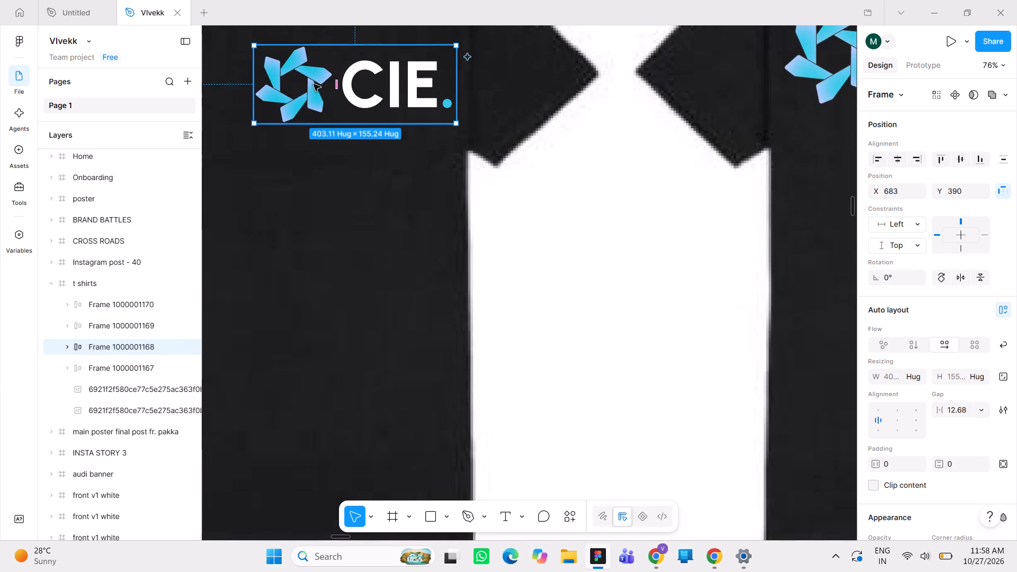
{"action": "double_click", "coordinate": [314, 84]}
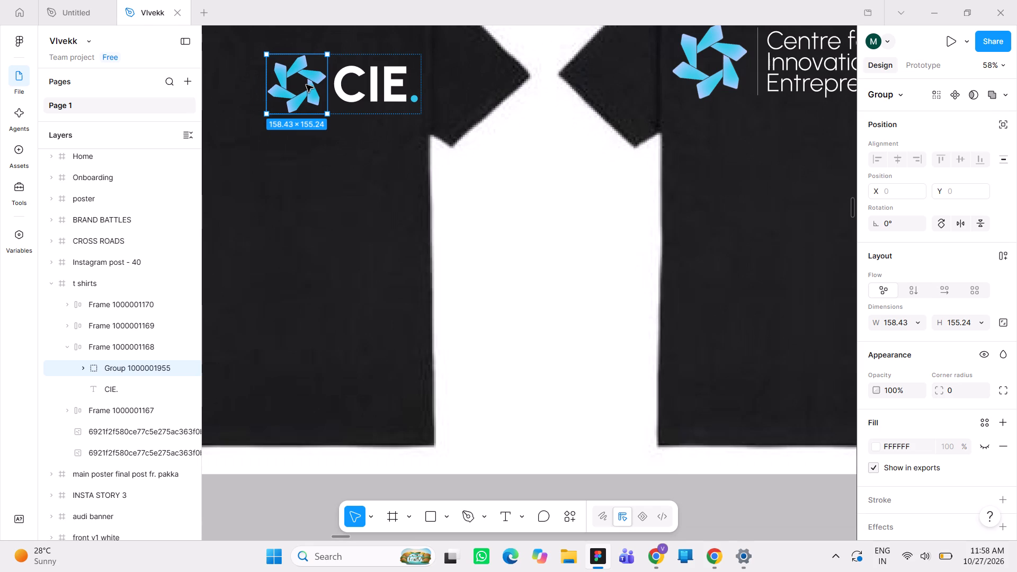
{"action": "left_click_drag", "start_coordinate": [306, 85], "coordinate": [309, 86], "text": "alt"}
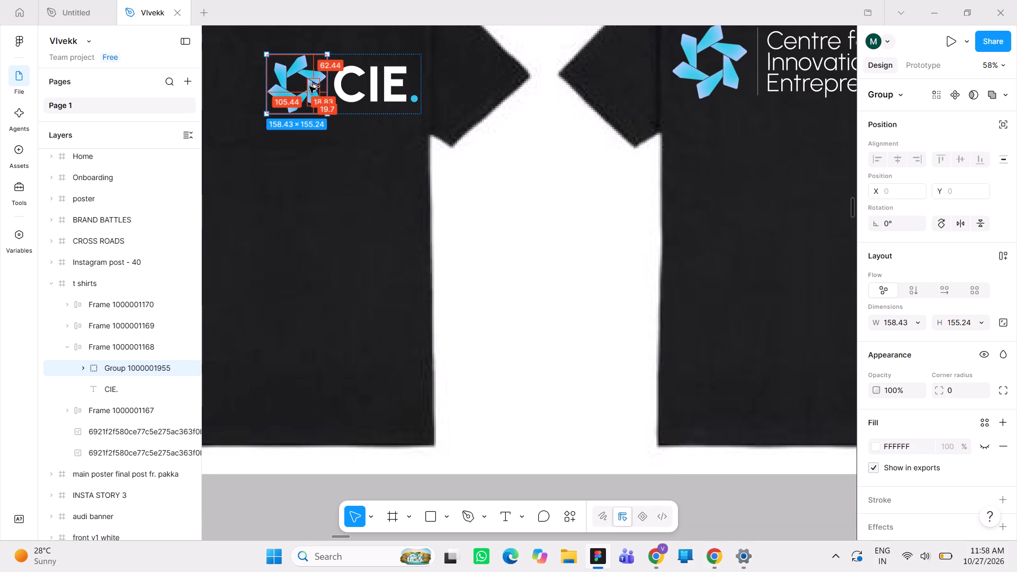
{"action": "left_click_drag", "start_coordinate": [309, 86], "coordinate": [484, 246], "text": "alt"}
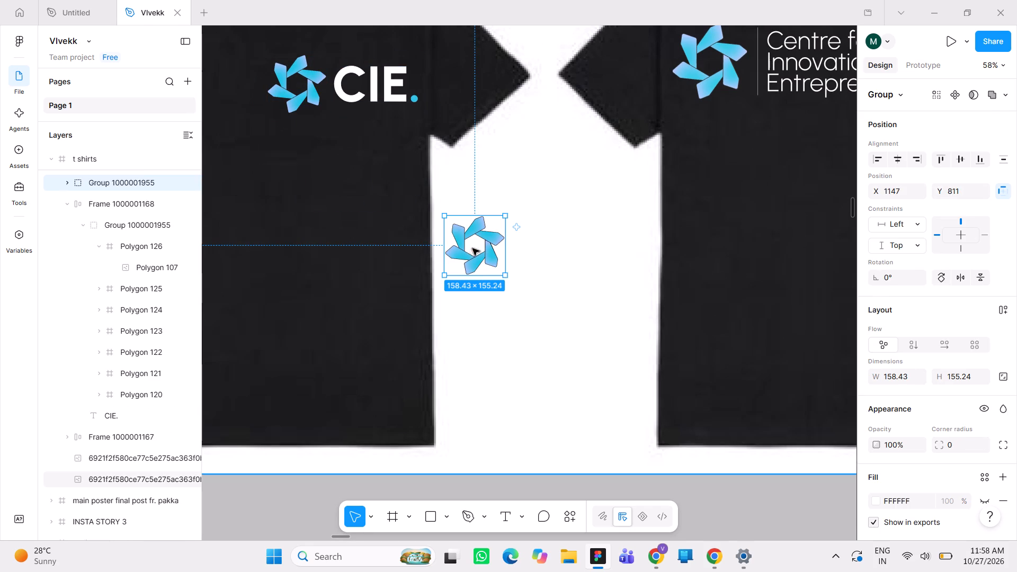
{"action": "left_click_drag", "start_coordinate": [479, 247], "coordinate": [528, 261]}
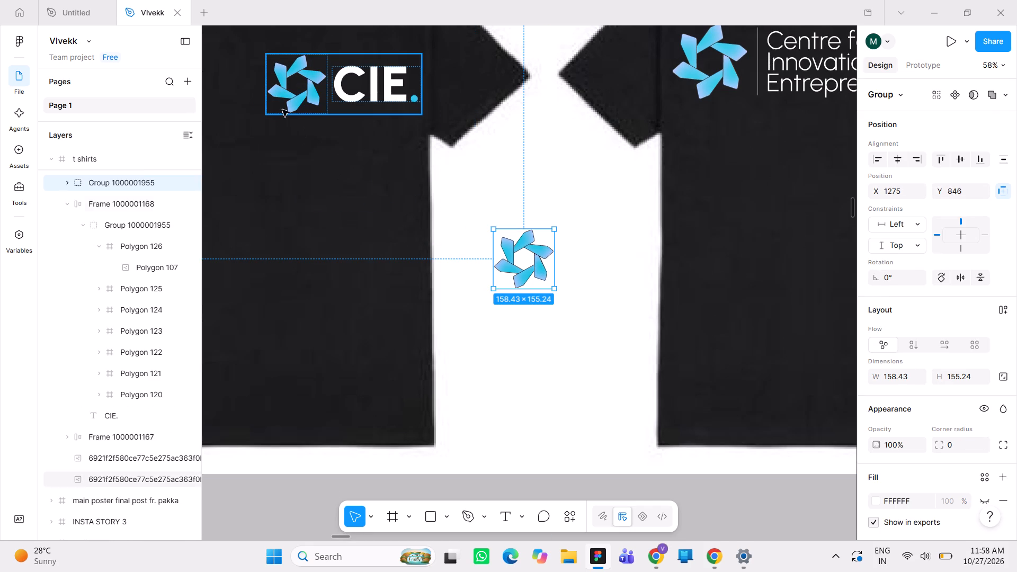
Delete the original pinwheel emblem from the CIE. logo on the upper mockup's front shirt.
{"action": "double_click", "coordinate": [300, 86]}
{"action": "left_click", "coordinate": [311, 85]}
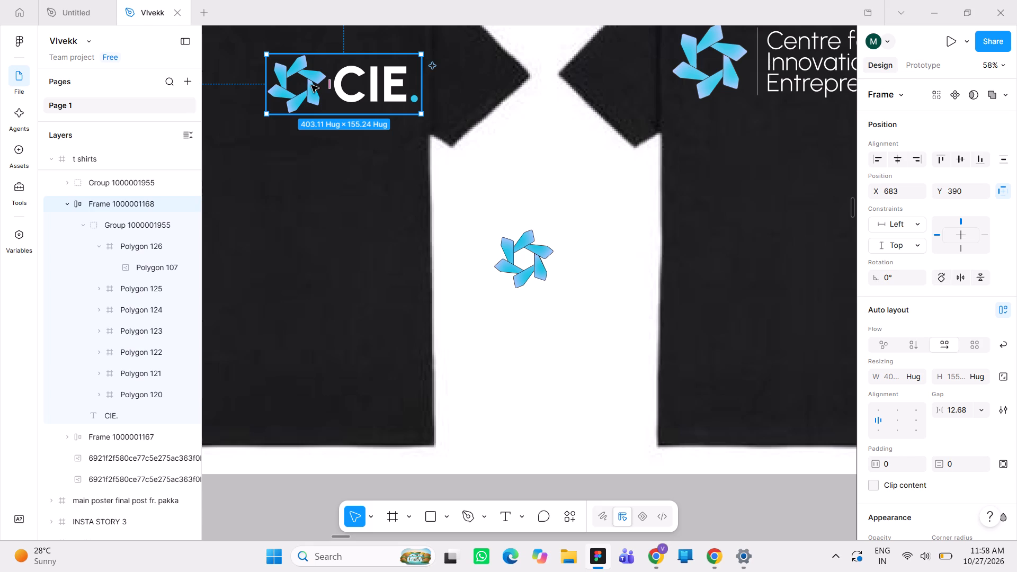
{"action": "double_click", "coordinate": [311, 85]}
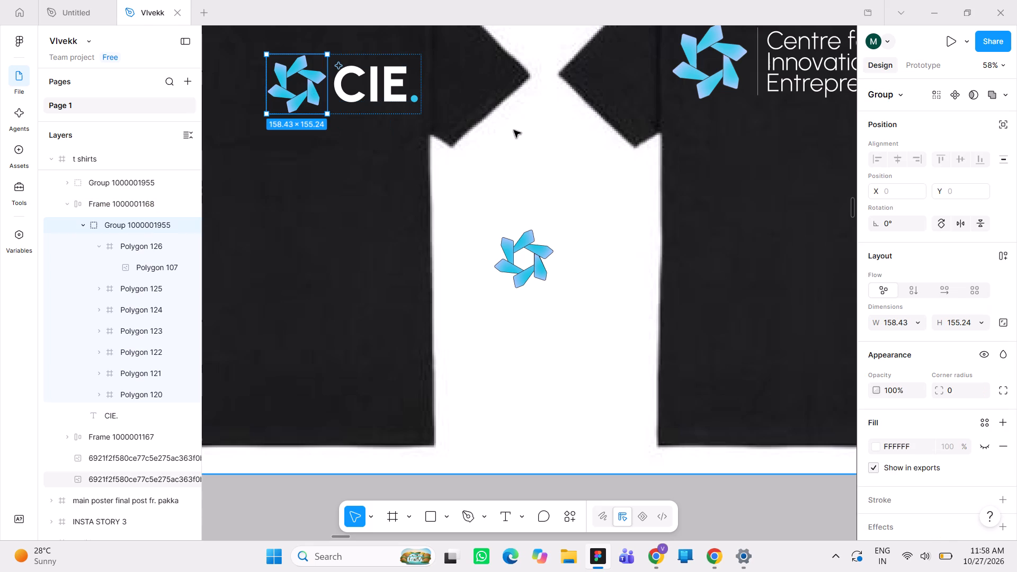
{"action": "key", "text": "Delete"}
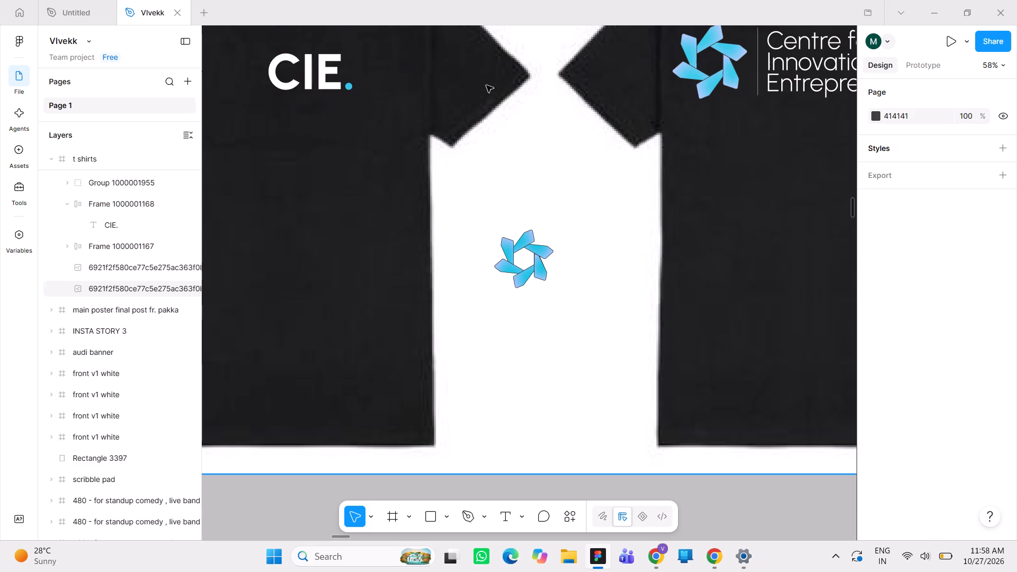
Move the remaining CIE. text frame on the upper mockup's front shirt to about X 727, Y 423.
{"action": "left_click", "coordinate": [339, 76]}
{"action": "scroll", "coordinate": [339, 76], "scroll_direction": "up", "scroll_amount": 1}
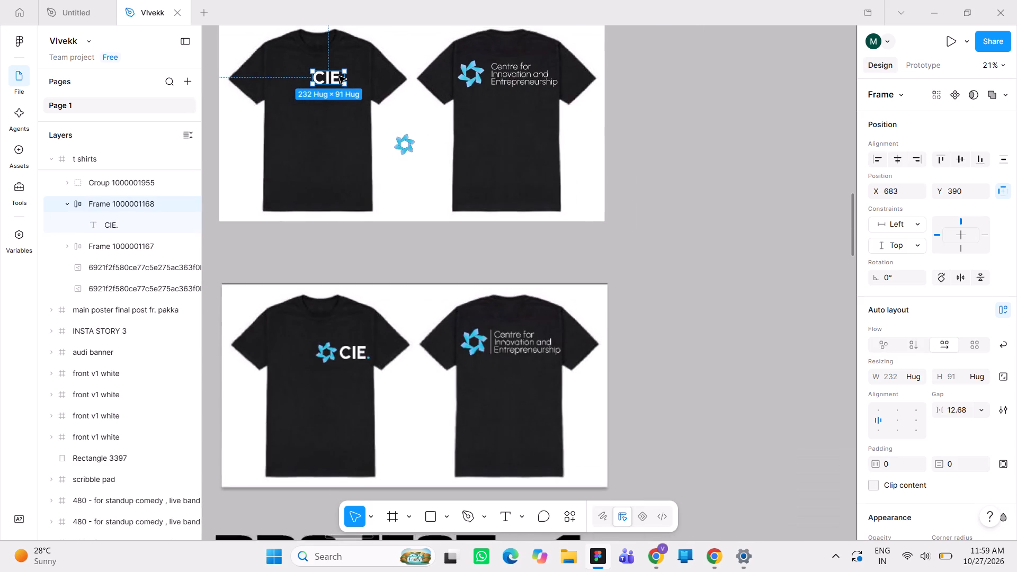
{"action": "scroll", "coordinate": [339, 76], "scroll_direction": "up", "scroll_amount": 1}
{"action": "left_click_drag", "start_coordinate": [318, 168], "coordinate": [335, 181]}
{"action": "left_click", "coordinate": [373, 196]}
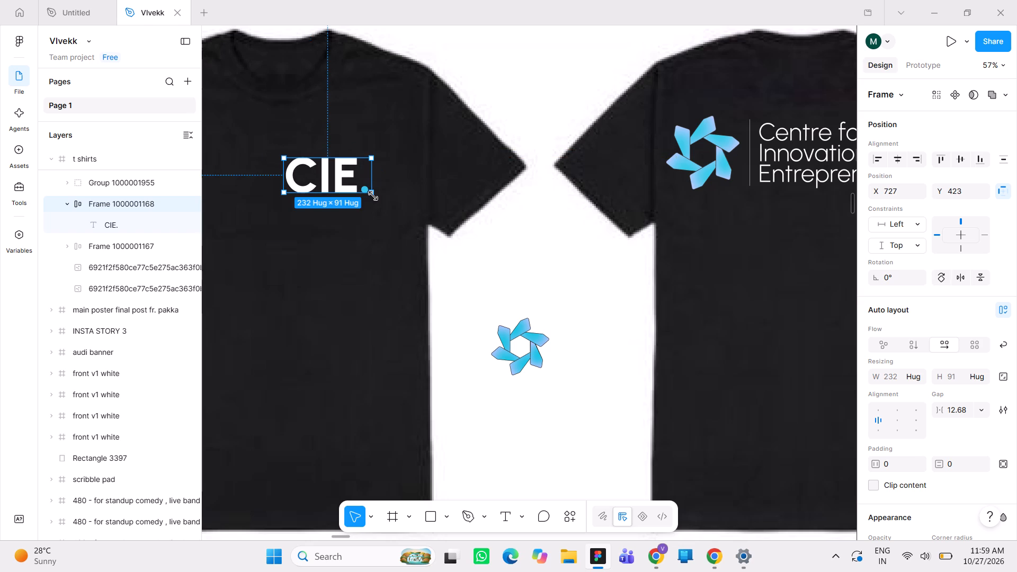
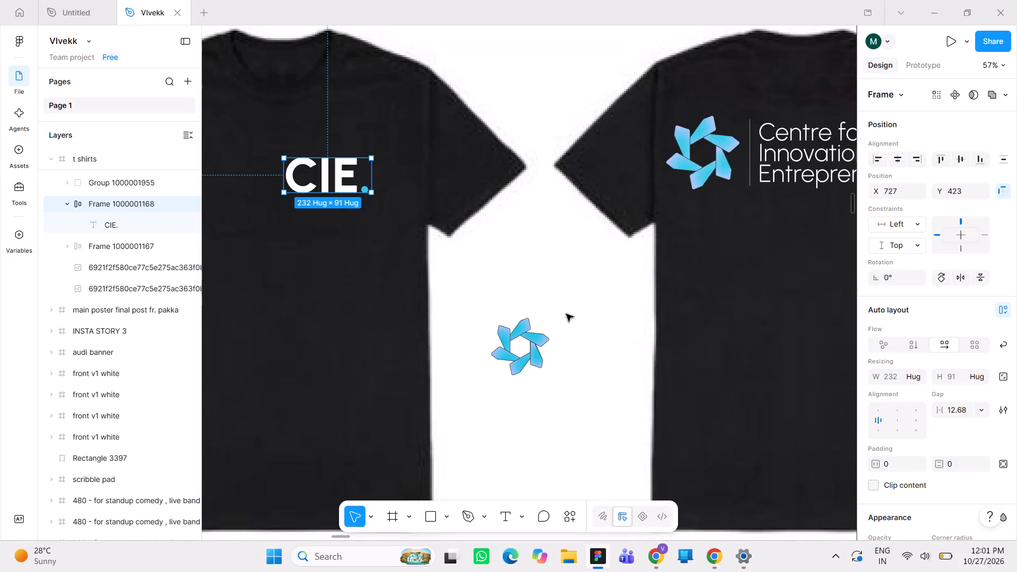
{"action": "left_click", "coordinate": [538, 344]}
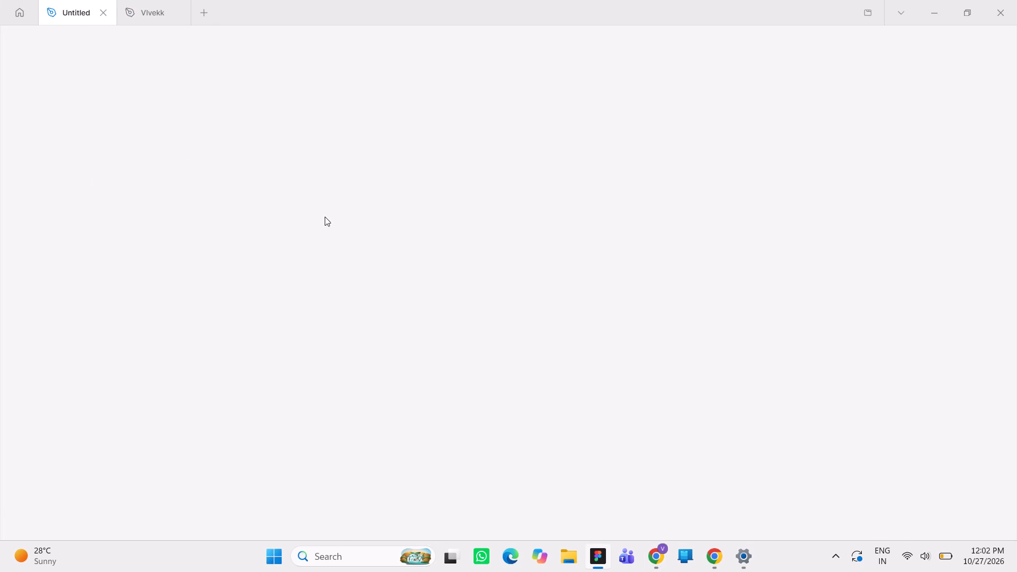
{"action": "scroll", "coordinate": [504, 353], "scroll_direction": "down", "scroll_amount": 2}
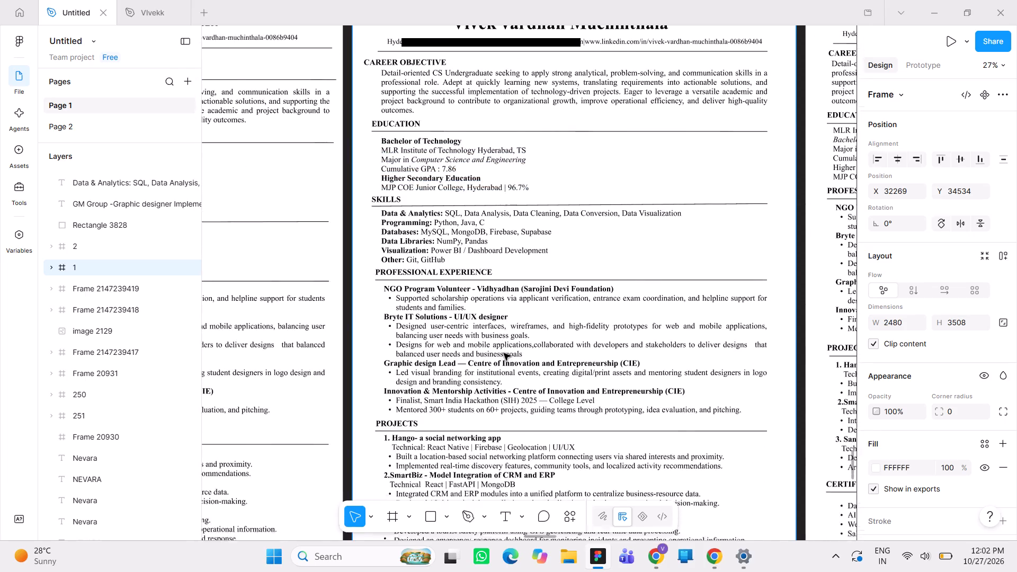
{"action": "scroll", "coordinate": [504, 353], "scroll_direction": "down", "scroll_amount": 2}
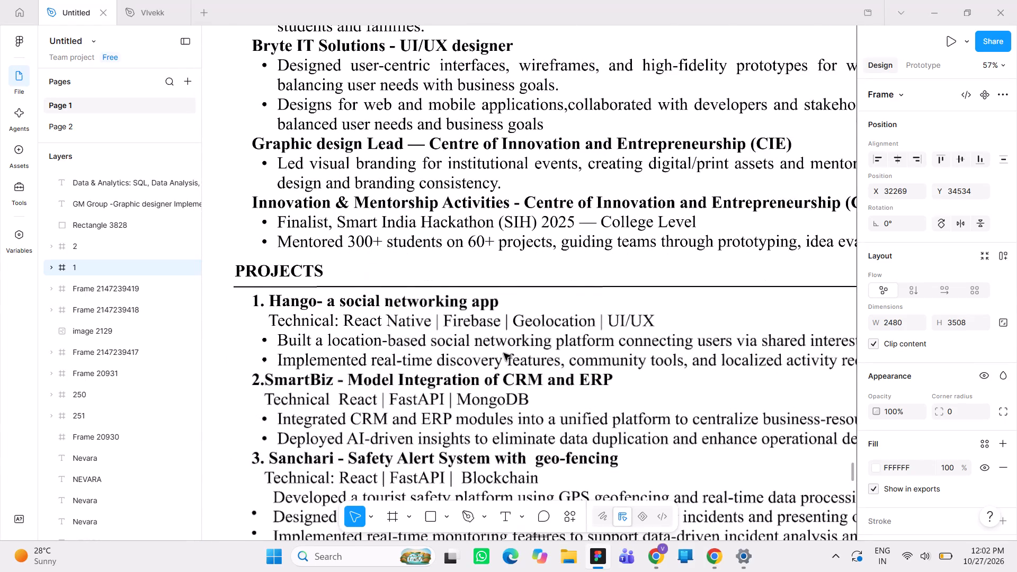
{"action": "scroll", "coordinate": [504, 353], "scroll_direction": "down", "scroll_amount": 1}
{"action": "double_click", "coordinate": [474, 445]}
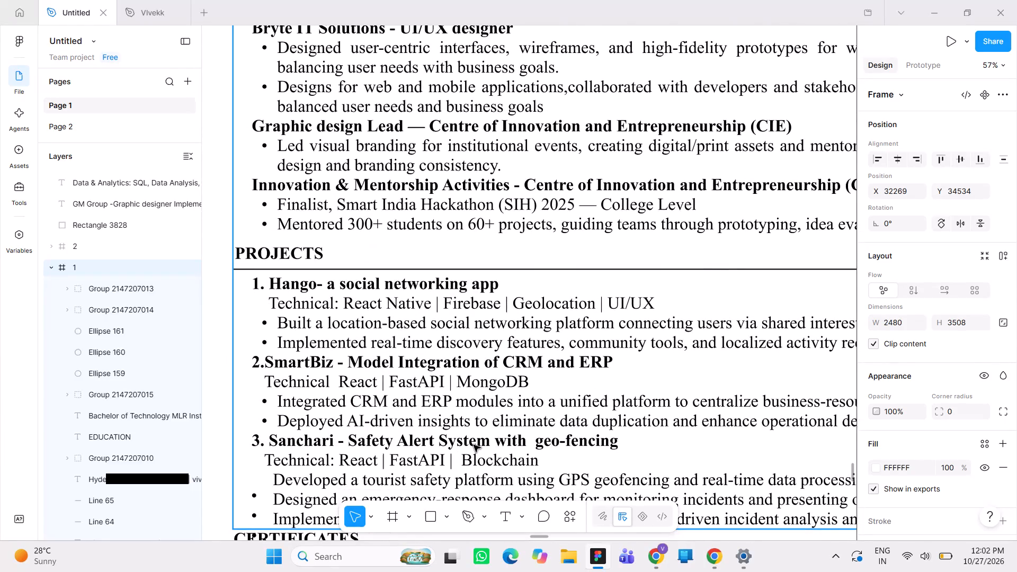
{"action": "scroll", "coordinate": [474, 445], "scroll_direction": "down", "scroll_amount": 1}
{"action": "double_click", "coordinate": [541, 395]}
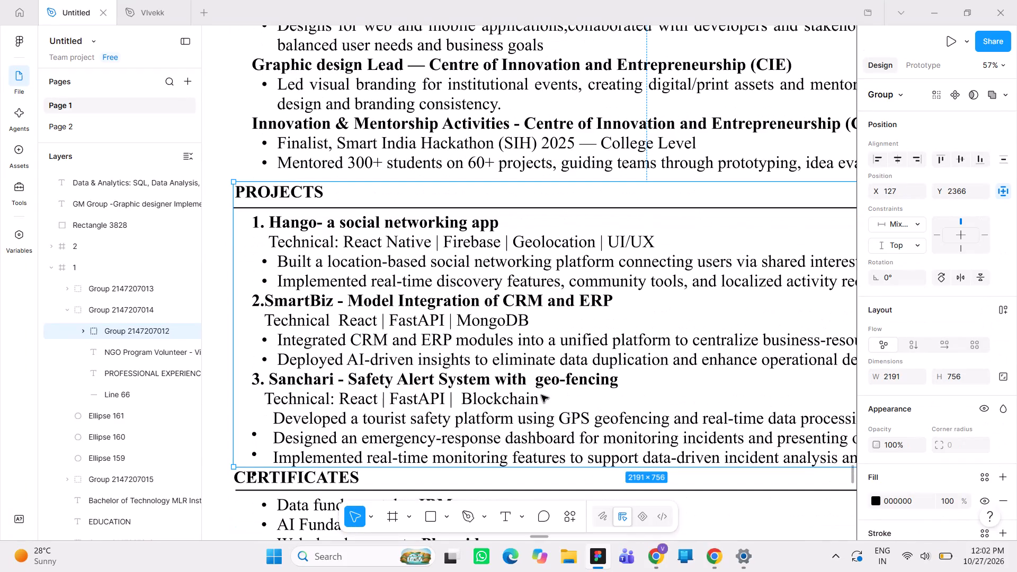
{"action": "scroll", "coordinate": [541, 395], "scroll_direction": "right", "scroll_amount": 3}
{"action": "scroll", "coordinate": [541, 395], "scroll_direction": "up", "scroll_amount": 1}
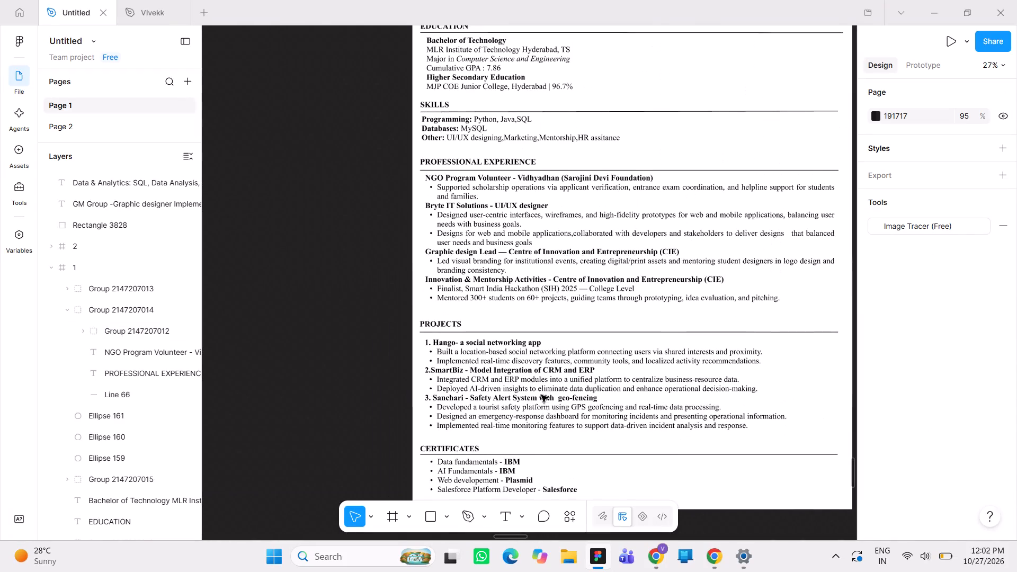
{"action": "scroll", "coordinate": [541, 395], "scroll_direction": "up", "scroll_amount": 3}
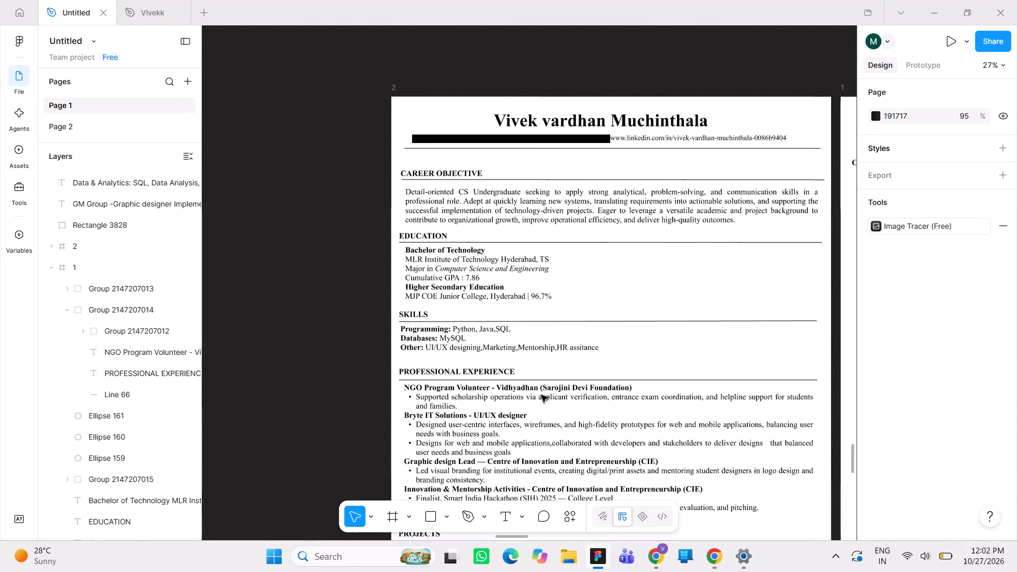
{"action": "scroll", "coordinate": [541, 395], "scroll_direction": "up", "scroll_amount": 1}
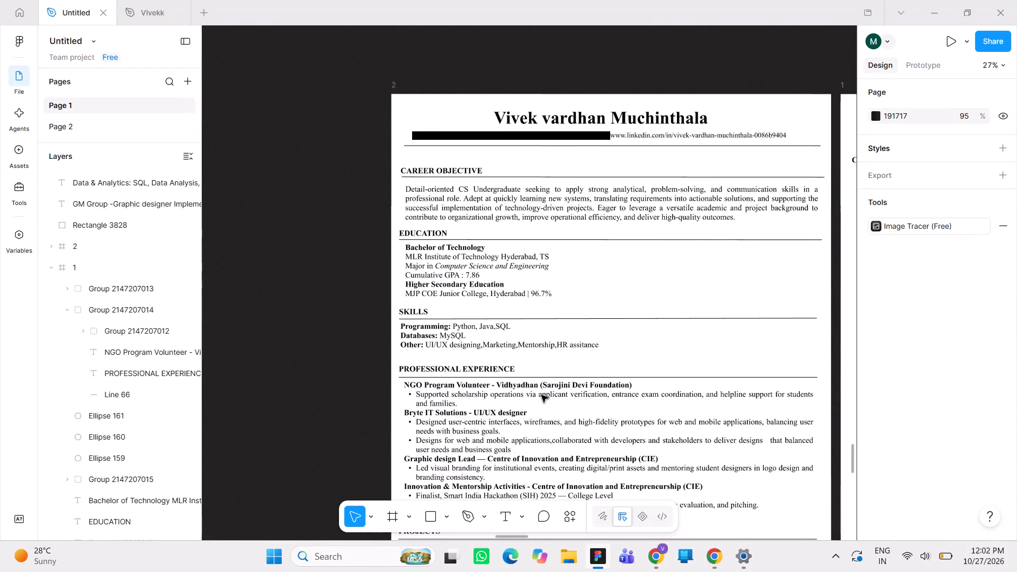
{"action": "scroll", "coordinate": [541, 395], "scroll_direction": "left", "scroll_amount": 2}
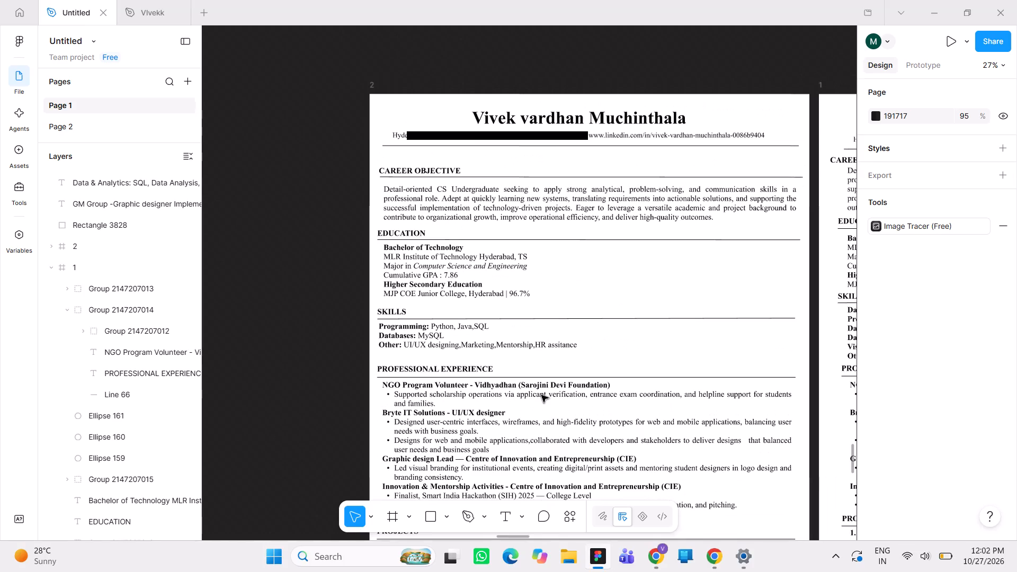
{"action": "scroll", "coordinate": [541, 395], "scroll_direction": "down", "scroll_amount": 1}
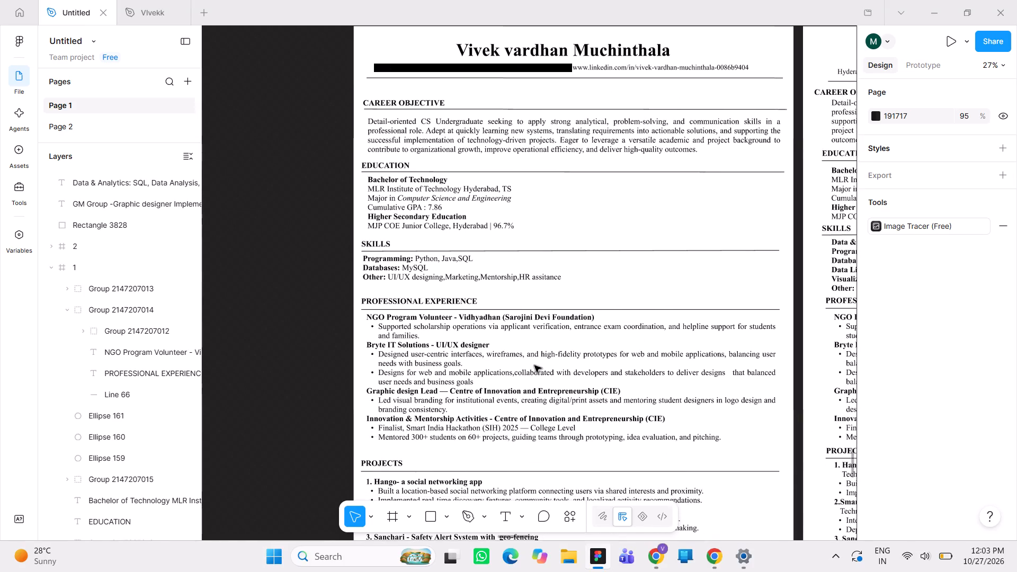
{"action": "scroll", "coordinate": [534, 365], "scroll_direction": "left", "scroll_amount": 1}
{"action": "scroll", "coordinate": [534, 365], "scroll_direction": "up", "scroll_amount": 1}
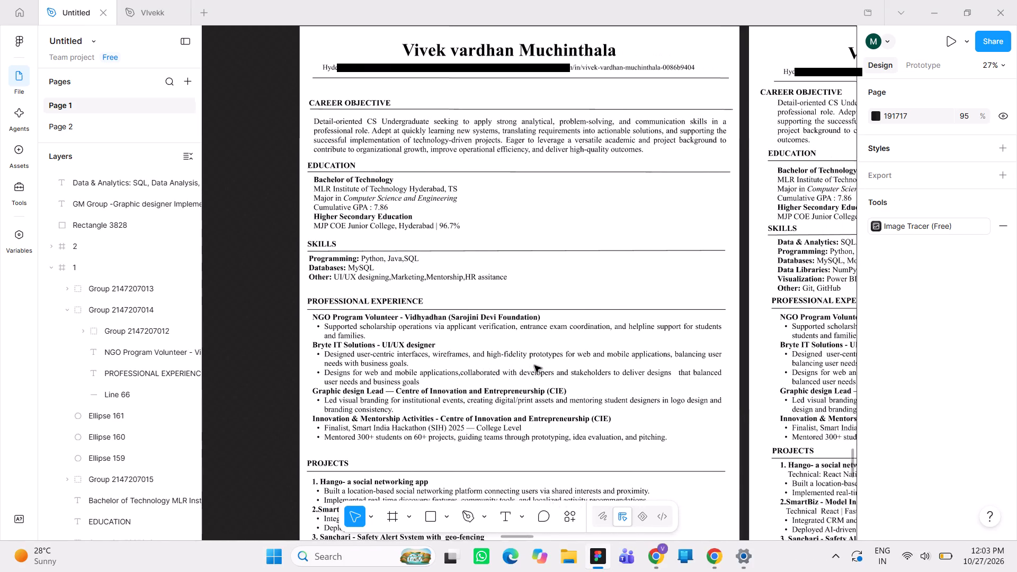
{"action": "scroll", "coordinate": [534, 365], "scroll_direction": "up", "scroll_amount": 2}
{"action": "scroll", "coordinate": [534, 365], "scroll_direction": "down", "scroll_amount": 1}
{"action": "scroll", "coordinate": [534, 365], "scroll_direction": "up", "scroll_amount": 2}
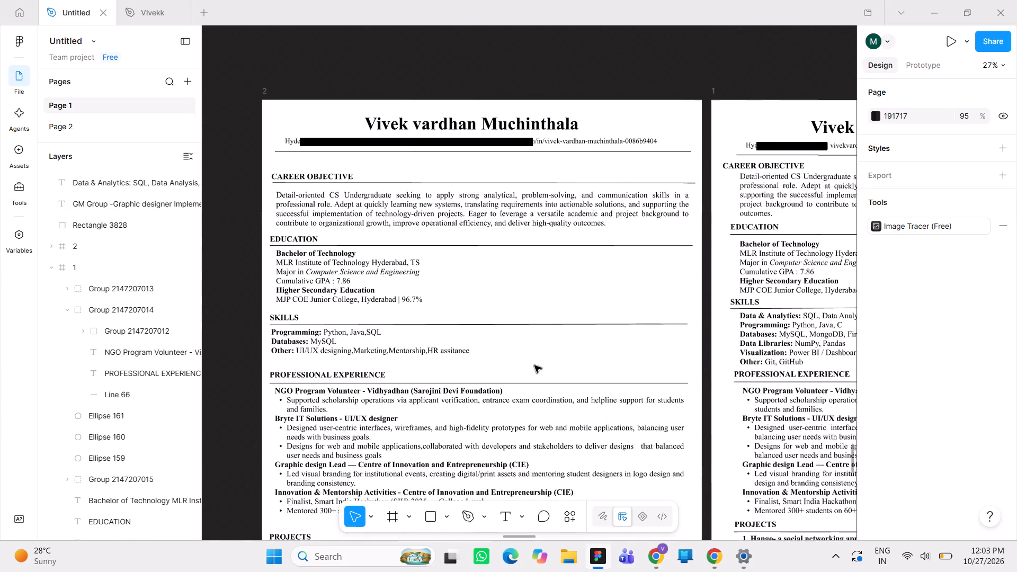
{"action": "scroll", "coordinate": [534, 365], "scroll_direction": "left", "scroll_amount": 2}
{"action": "scroll", "coordinate": [534, 365], "scroll_direction": "right", "scroll_amount": 1}
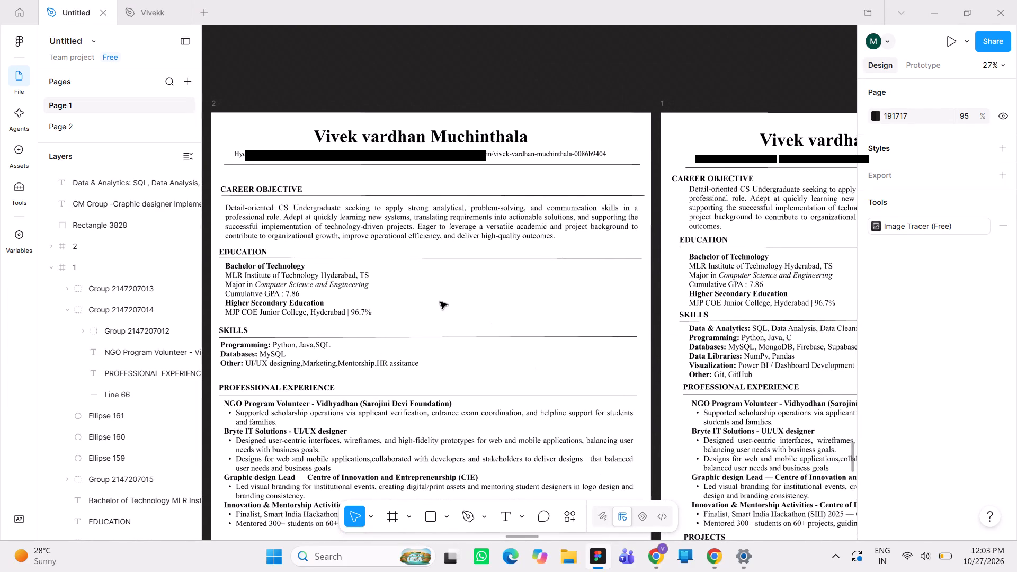
Move the Career Objective text group in resume frame 2 up to X 41, Y 374.
{"action": "double_click", "coordinate": [424, 162]}
{"action": "double_click", "coordinate": [424, 162]}
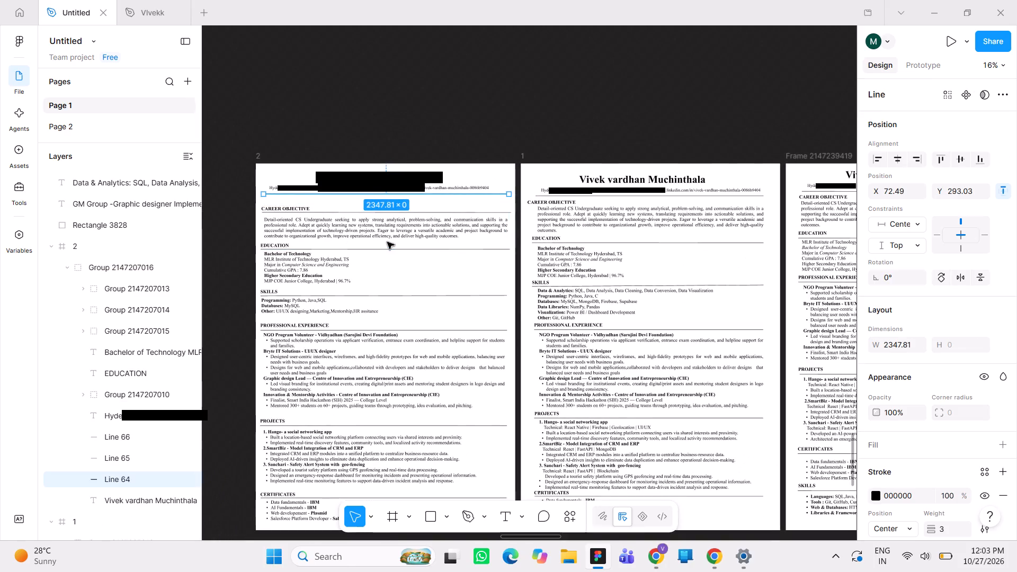
{"action": "left_click", "coordinate": [363, 216]}
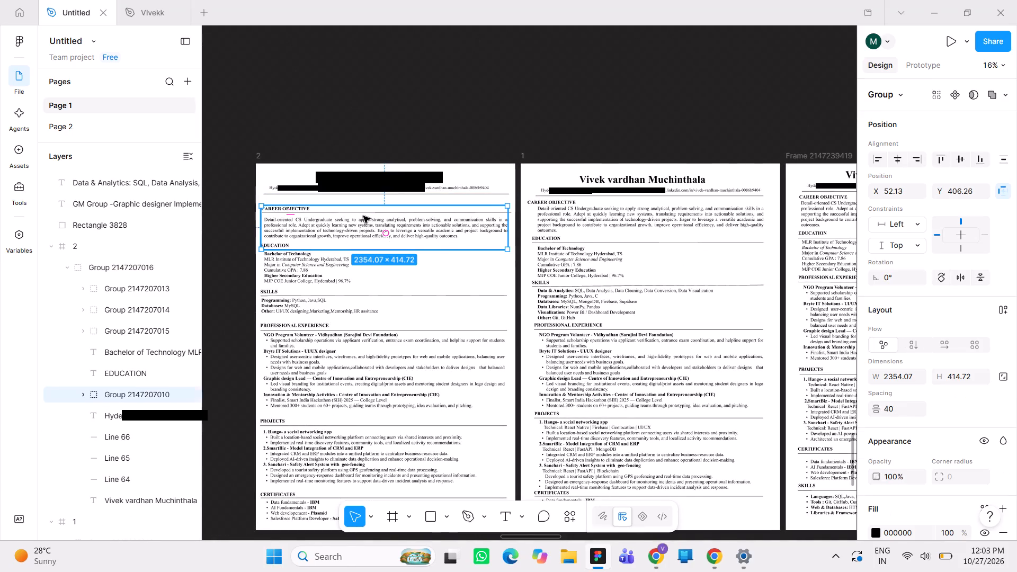
{"action": "left_click", "coordinate": [387, 222]}
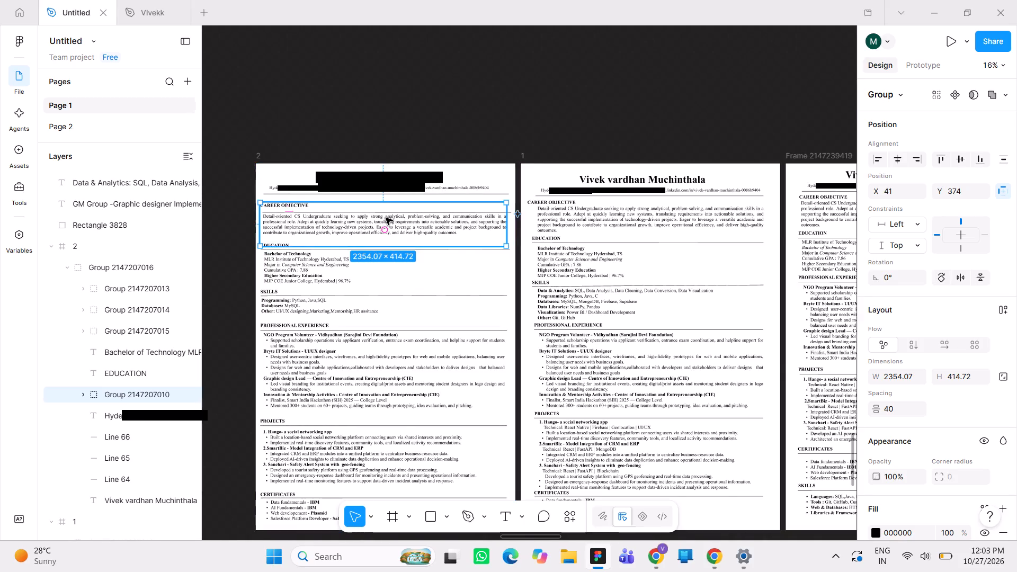
Move the divider line under the Career Objective heading in frame 2 up to Y 449.16.
{"action": "left_click", "coordinate": [409, 205]}
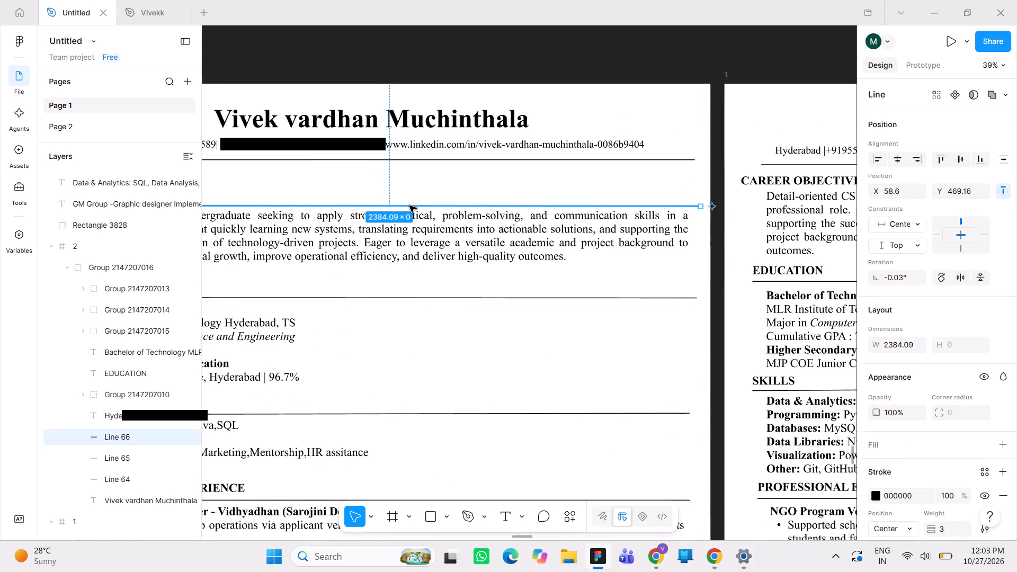
{"action": "key", "text": "Up"}
{"action": "key", "text": "Up"}
{"action": "key", "text": "Up"}
{"action": "key", "text": "Up"}
{"action": "key", "text": "Up"}
{"action": "key", "text": "Up"}
{"action": "key", "text": "Up"}
{"action": "key", "text": "Up"}
{"action": "key", "text": "Up"}
{"action": "key", "text": "Up"}
{"action": "key", "text": "Up"}
{"action": "key", "text": "Up"}
{"action": "key", "text": "Up"}
{"action": "key", "text": "Up"}
{"action": "key", "text": "Up"}
{"action": "key", "text": "Up"}
{"action": "key", "text": "Up"}
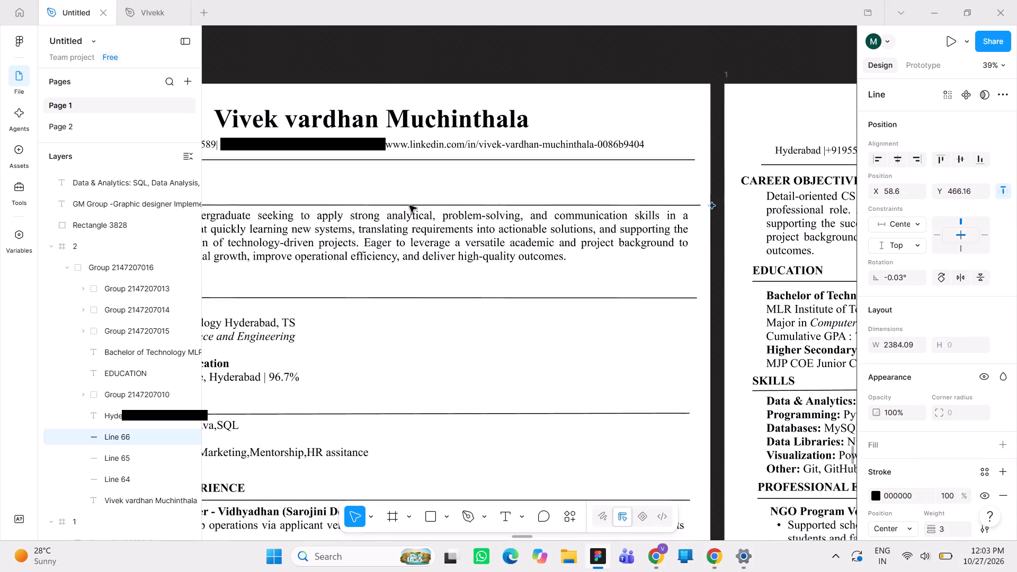
{"action": "key", "text": "Up"}
{"action": "key", "text": "Up"}
{"action": "key", "text": "Up"}
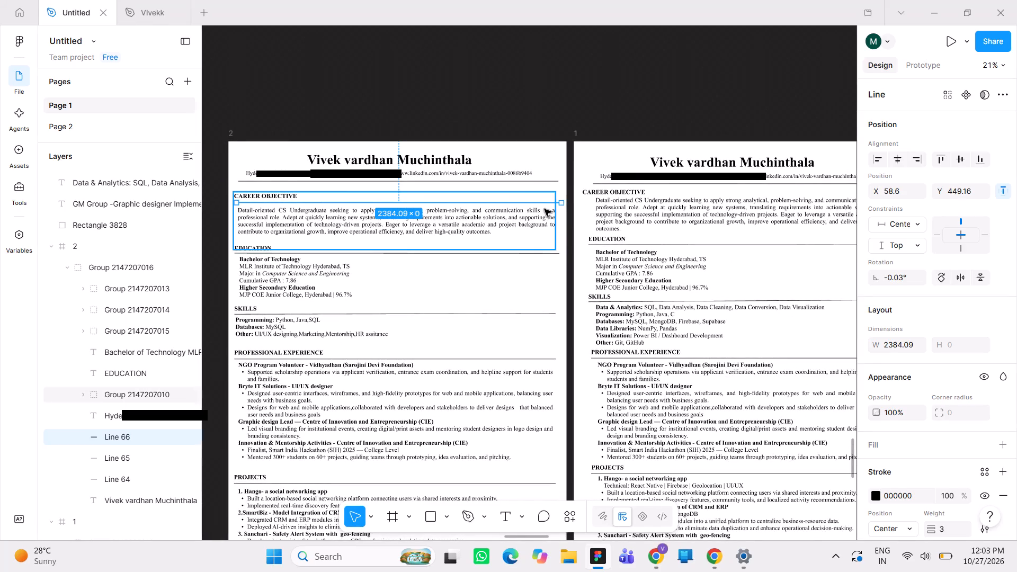
Shorten the Career Objective divider line in frame 2 at its right end to align with the header line above.
{"action": "left_click", "coordinate": [576, 212]}
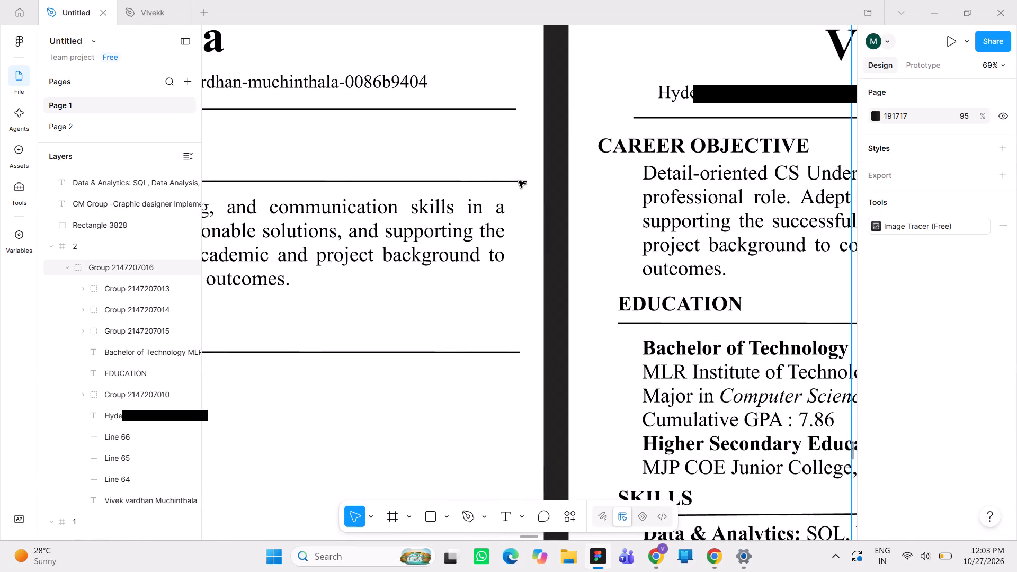
{"action": "left_click", "coordinate": [519, 181]}
{"action": "double_click", "coordinate": [474, 178]}
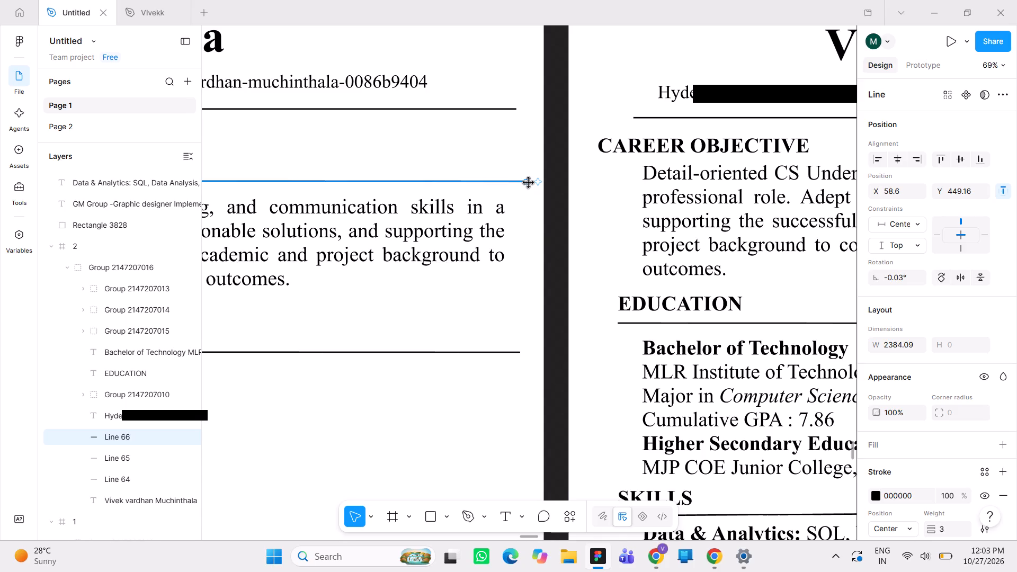
{"action": "left_click_drag", "start_coordinate": [529, 183], "coordinate": [515, 183]}
{"action": "left_click", "coordinate": [553, 184]}
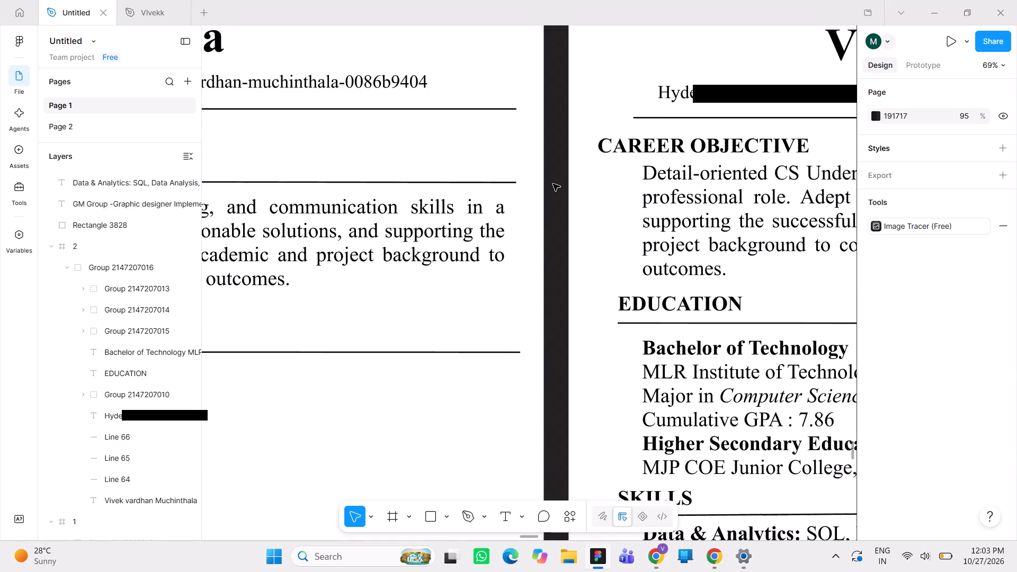
Delete the horizontal header line beneath the contact details in resume frame 2.
{"action": "scroll", "coordinate": [525, 173], "scroll_direction": "up", "scroll_amount": 1}
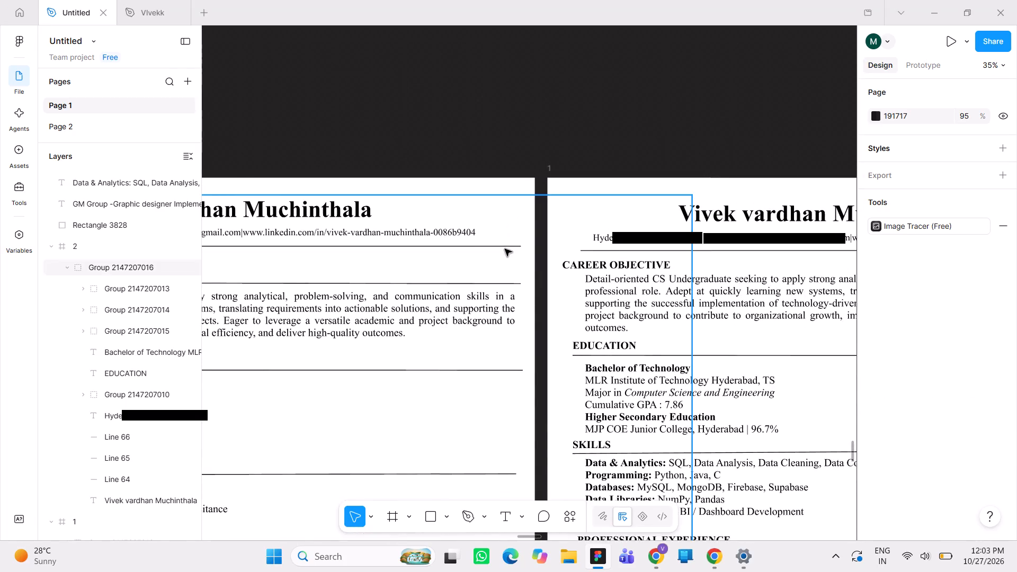
{"action": "double_click", "coordinate": [503, 244]}
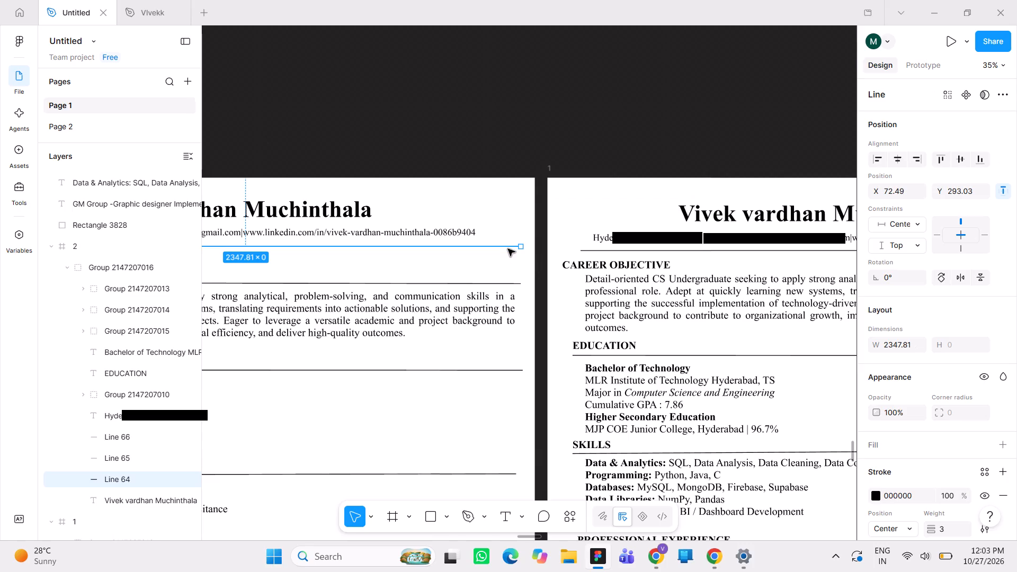
{"action": "key", "text": "Delete"}
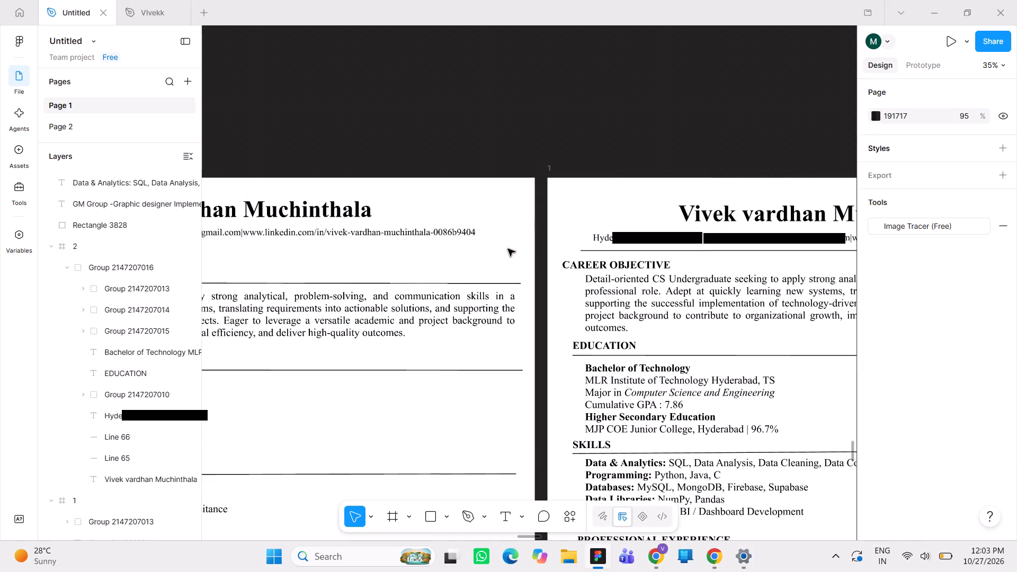
Delete the third project, "Sanchari - Safety Alert System with geo-fencing", and its three bullets from the Projects text in resume frame 2.
{"action": "scroll", "coordinate": [333, 289], "scroll_direction": "right", "scroll_amount": 2}
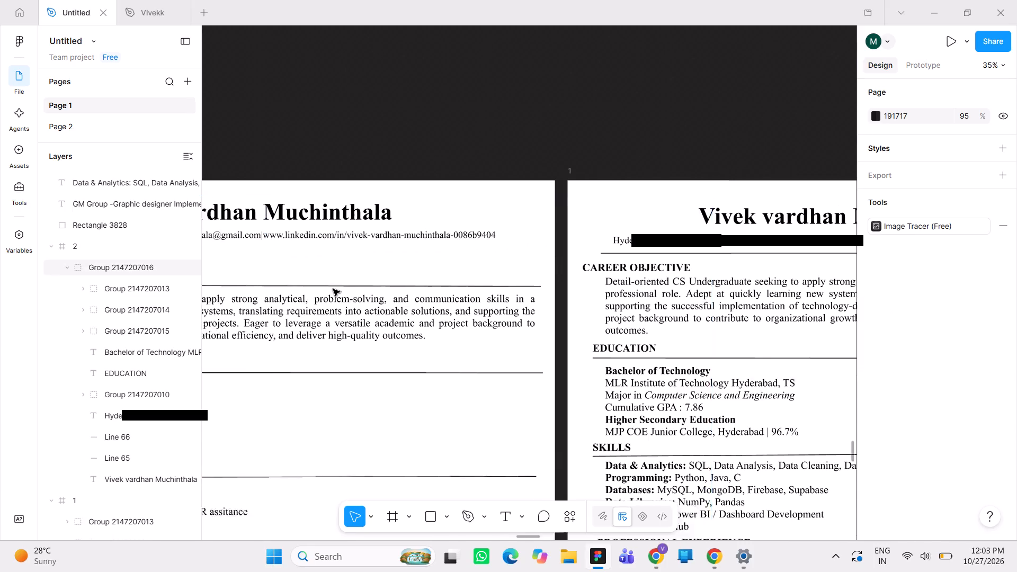
{"action": "scroll", "coordinate": [333, 289], "scroll_direction": "right", "scroll_amount": 1}
{"action": "scroll", "coordinate": [302, 245], "scroll_direction": "right", "scroll_amount": 1}
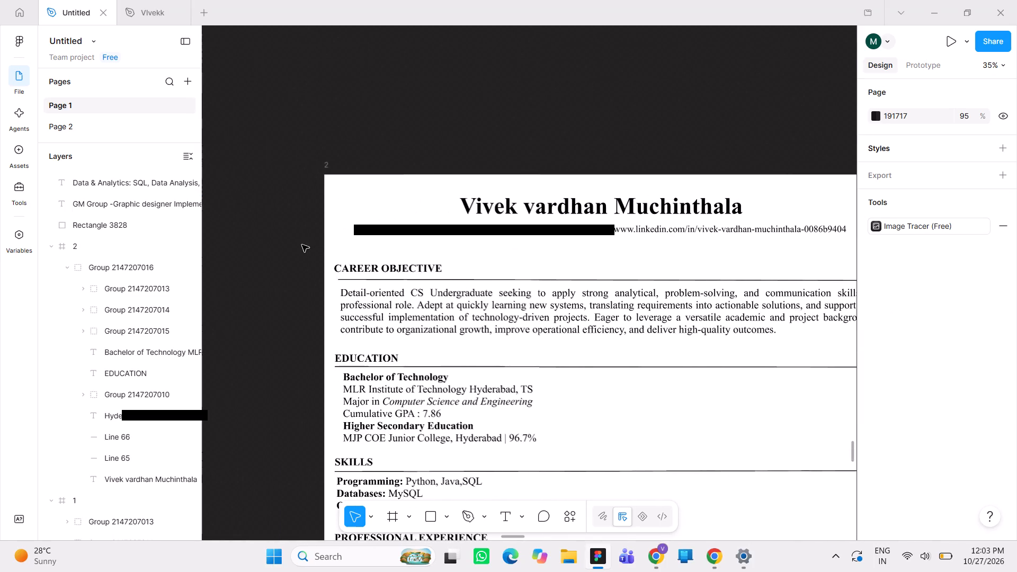
{"action": "scroll", "coordinate": [302, 245], "scroll_direction": "down", "scroll_amount": 1}
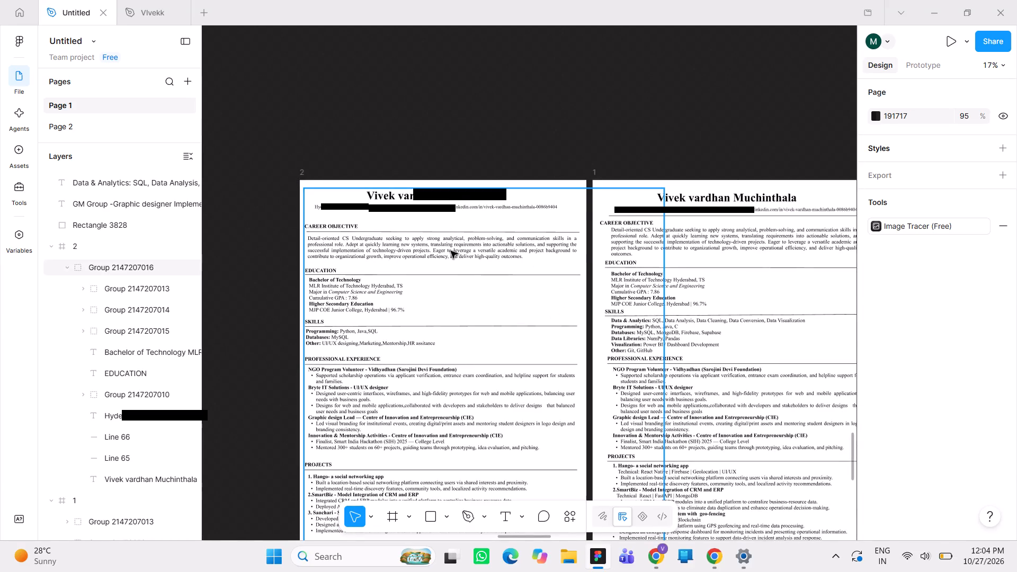
{"action": "left_click", "coordinate": [451, 251]}
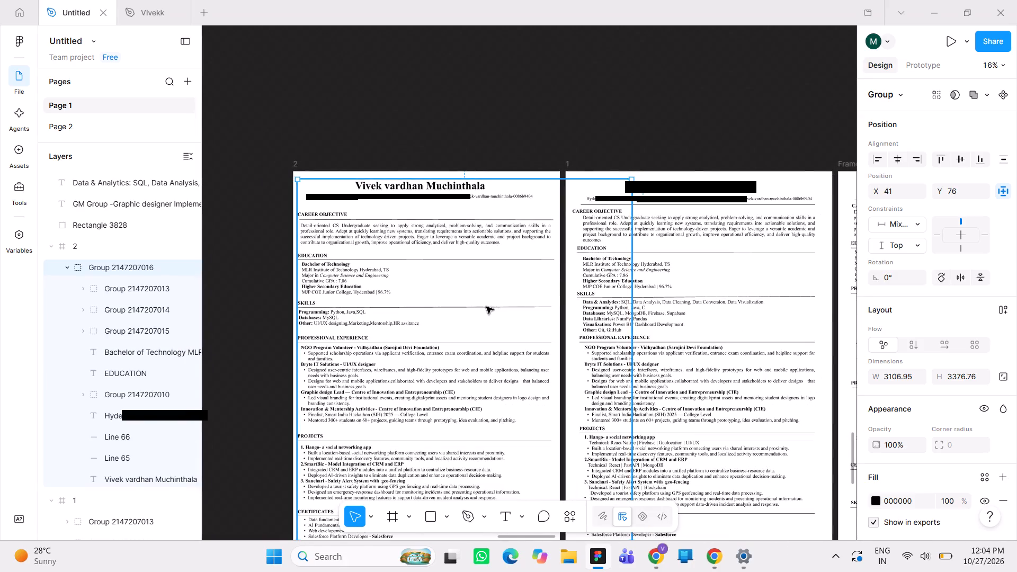
{"action": "scroll", "coordinate": [486, 307], "scroll_direction": "down", "scroll_amount": 5}
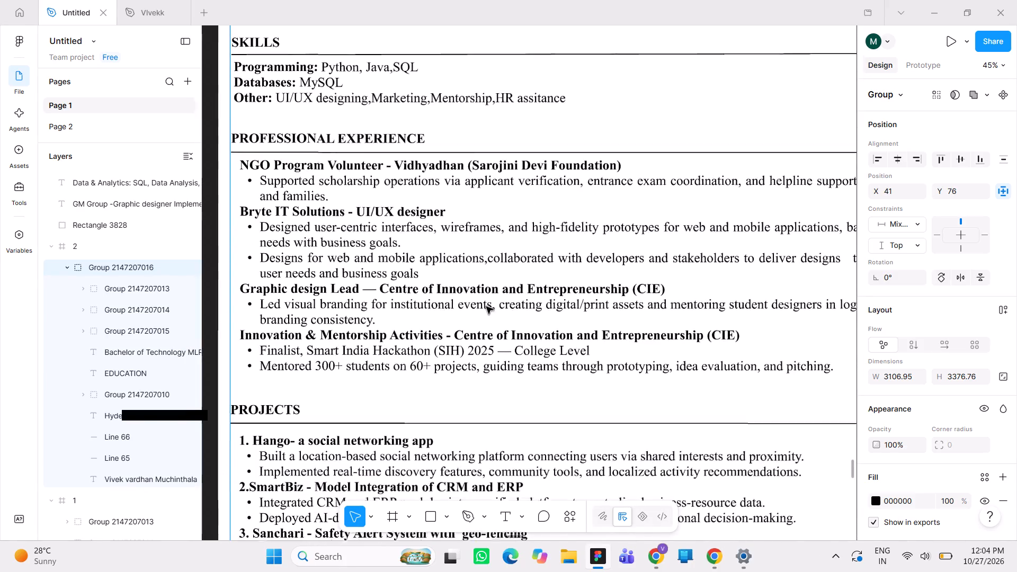
{"action": "scroll", "coordinate": [486, 307], "scroll_direction": "down", "scroll_amount": 2}
{"action": "triple_click", "coordinate": [399, 372]}
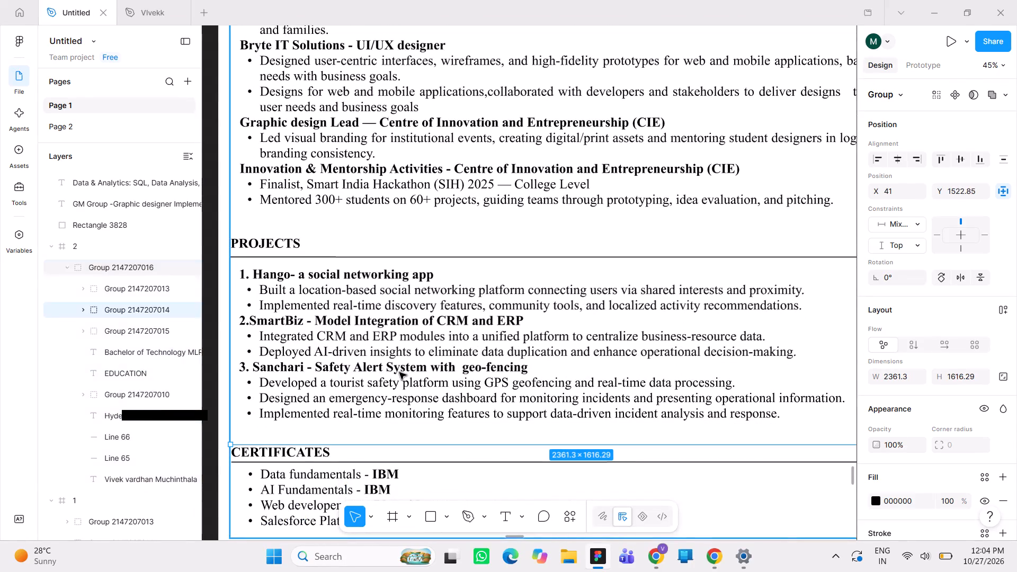
{"action": "triple_click", "coordinate": [399, 372]}
{"action": "double_click", "coordinate": [399, 372]}
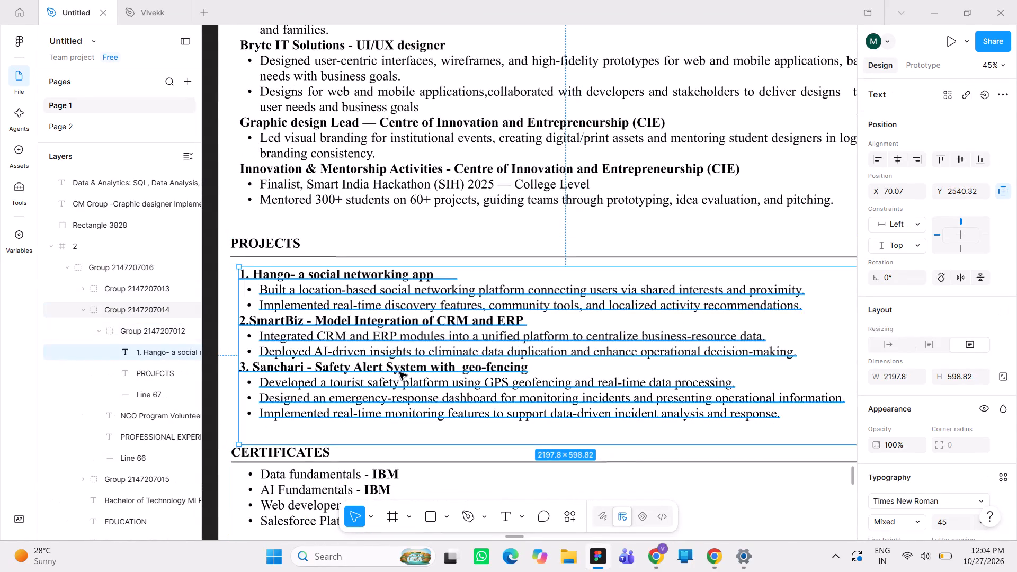
{"action": "left_click", "coordinate": [399, 372]}
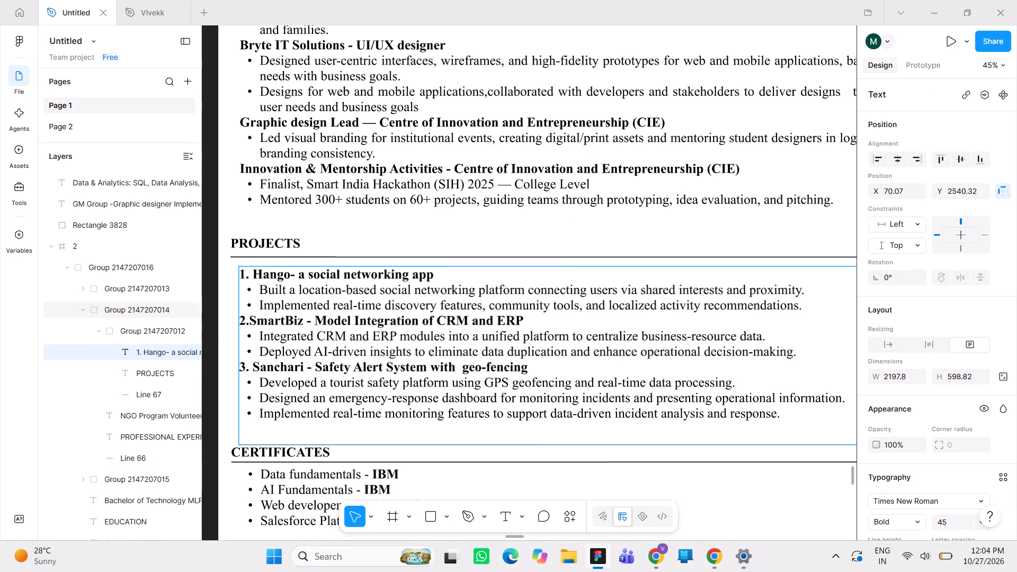
{"action": "left_click_drag", "start_coordinate": [788, 417], "coordinate": [372, 412]}
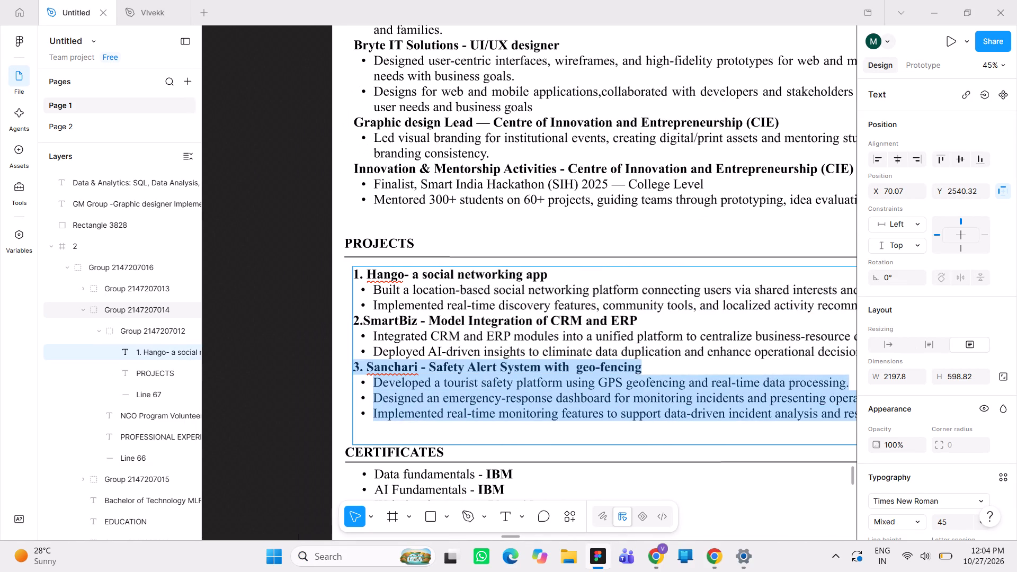
{"action": "left_click_drag", "start_coordinate": [372, 412], "coordinate": [350, 365]}
{"action": "key", "text": "BackSpace"}
{"action": "left_click", "coordinate": [276, 396]}
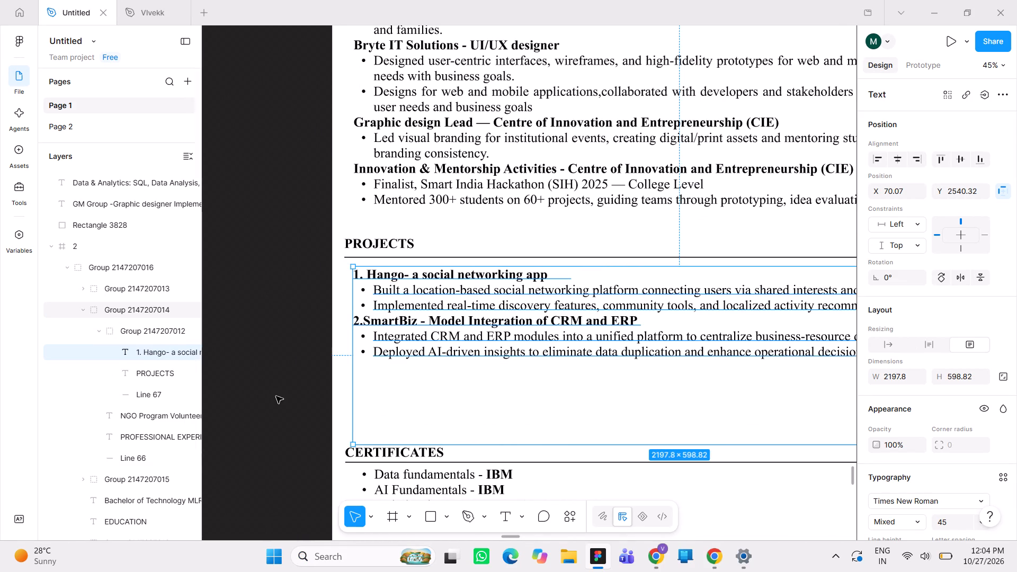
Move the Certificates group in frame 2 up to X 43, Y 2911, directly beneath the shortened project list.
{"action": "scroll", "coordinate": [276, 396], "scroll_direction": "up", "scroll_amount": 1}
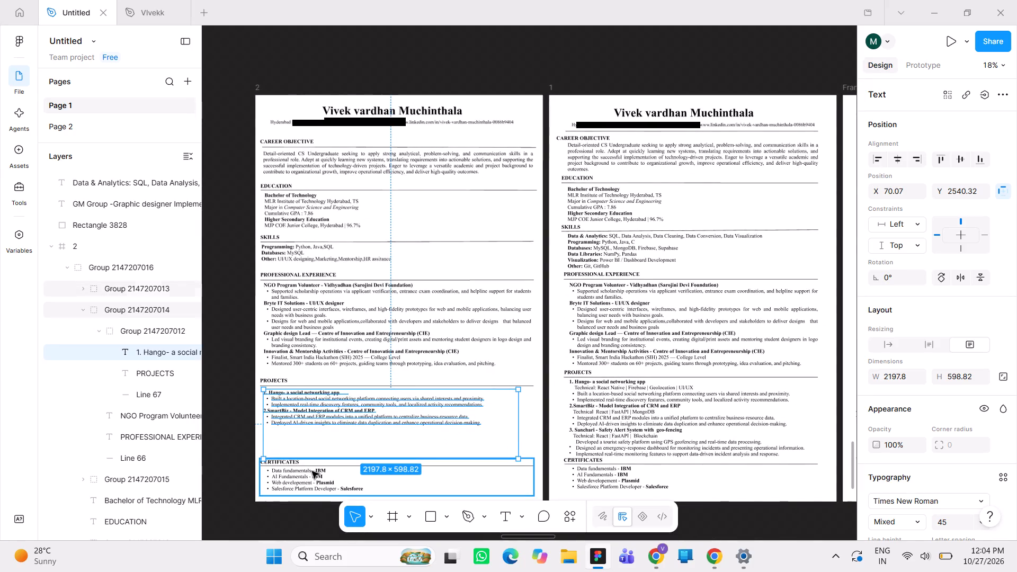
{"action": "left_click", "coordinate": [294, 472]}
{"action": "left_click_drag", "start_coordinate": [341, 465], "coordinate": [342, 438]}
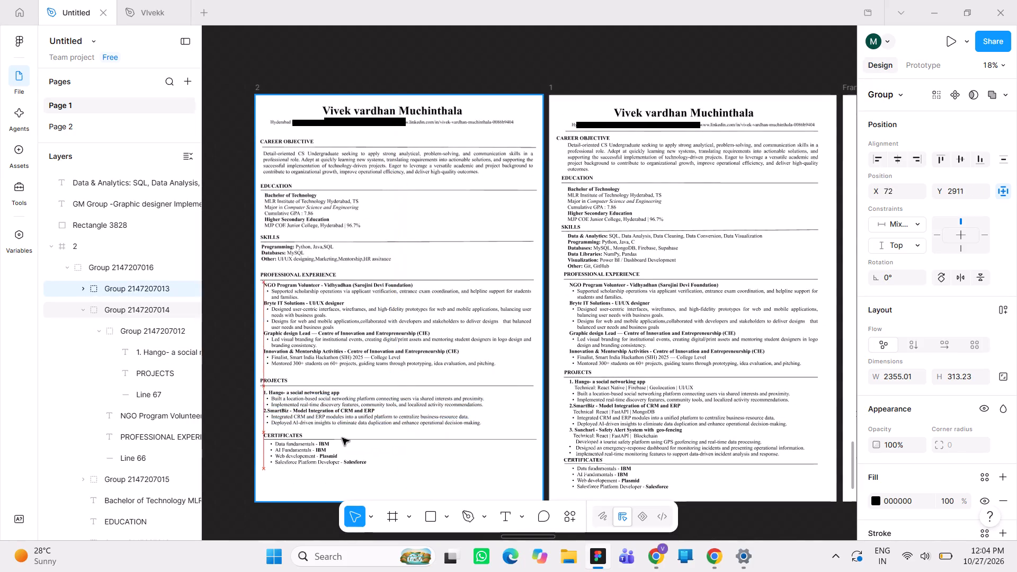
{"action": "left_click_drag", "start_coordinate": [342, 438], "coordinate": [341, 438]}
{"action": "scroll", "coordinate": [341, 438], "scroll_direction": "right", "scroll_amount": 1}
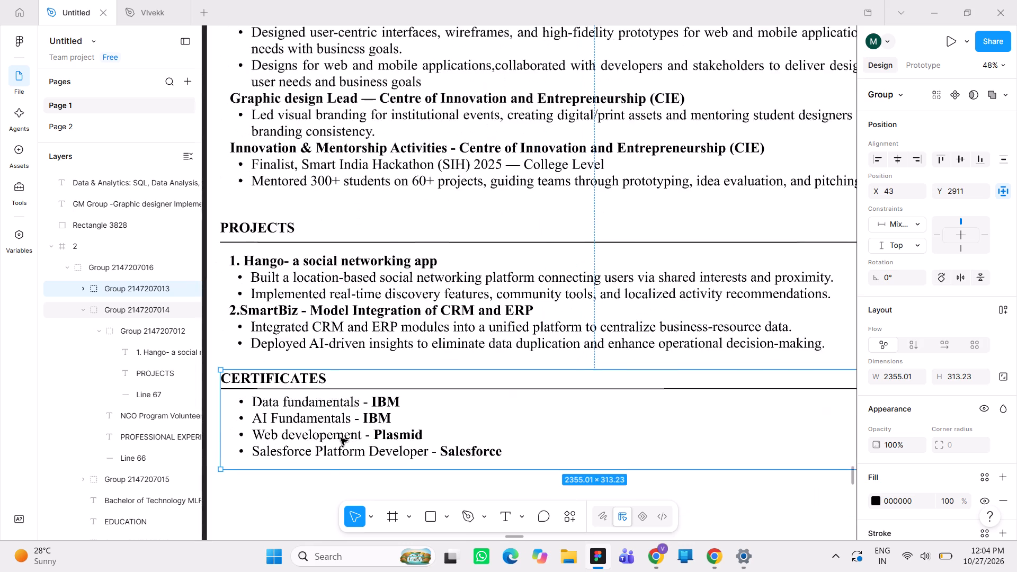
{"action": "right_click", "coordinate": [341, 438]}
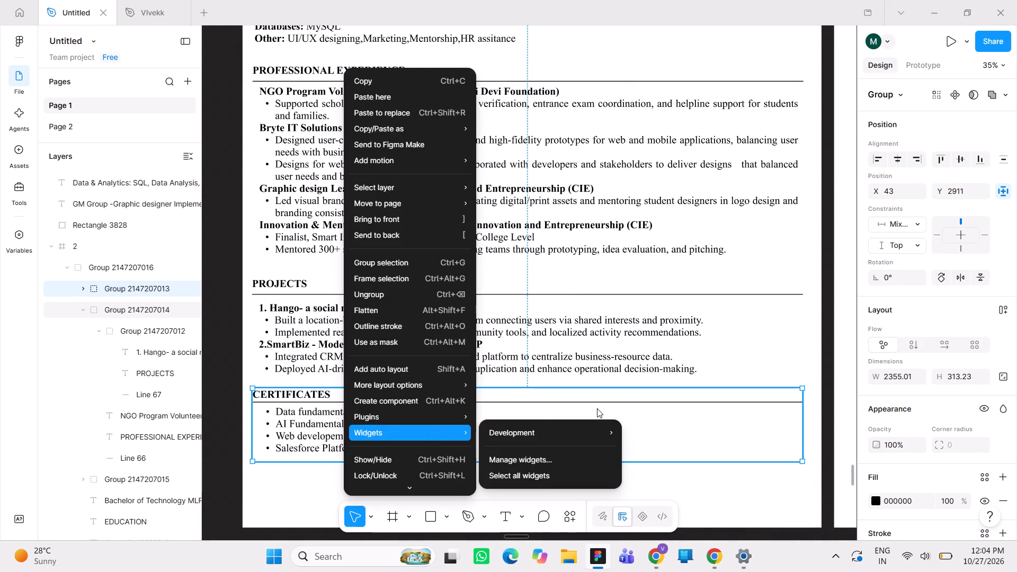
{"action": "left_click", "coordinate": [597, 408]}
Move the Certificates group in frame 2 down to X 52, Y 3064, near the bottom of the page.
{"action": "left_click_drag", "start_coordinate": [584, 409], "coordinate": [584, 419]}
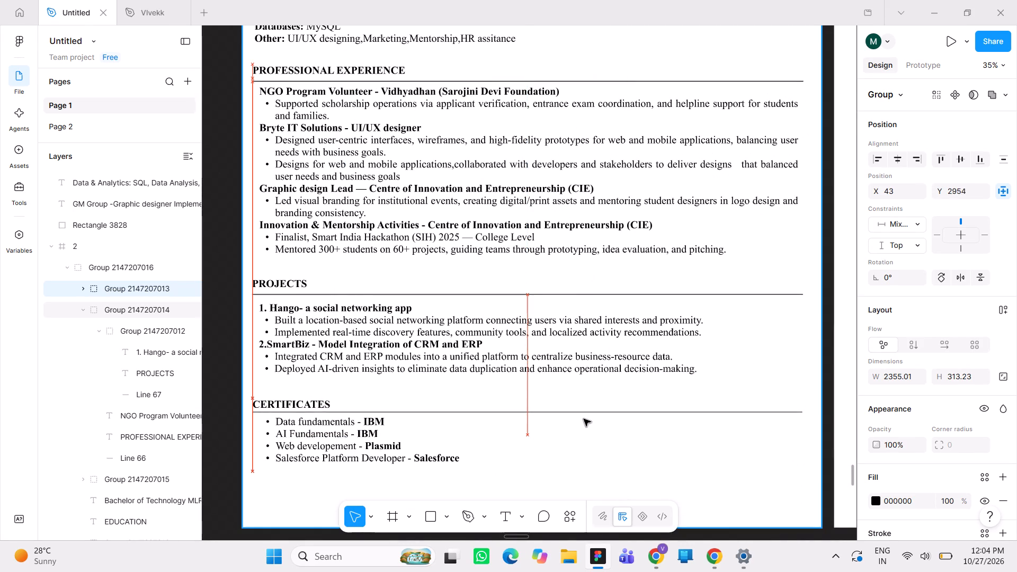
{"action": "left_click_drag", "start_coordinate": [584, 419], "coordinate": [582, 450]}
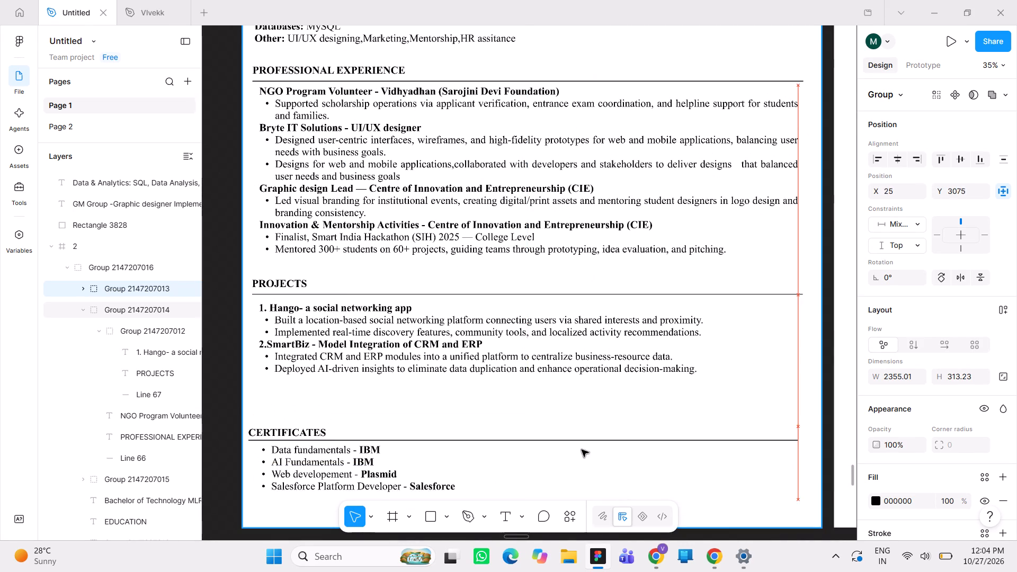
{"action": "left_click_drag", "start_coordinate": [582, 450], "coordinate": [586, 445]}
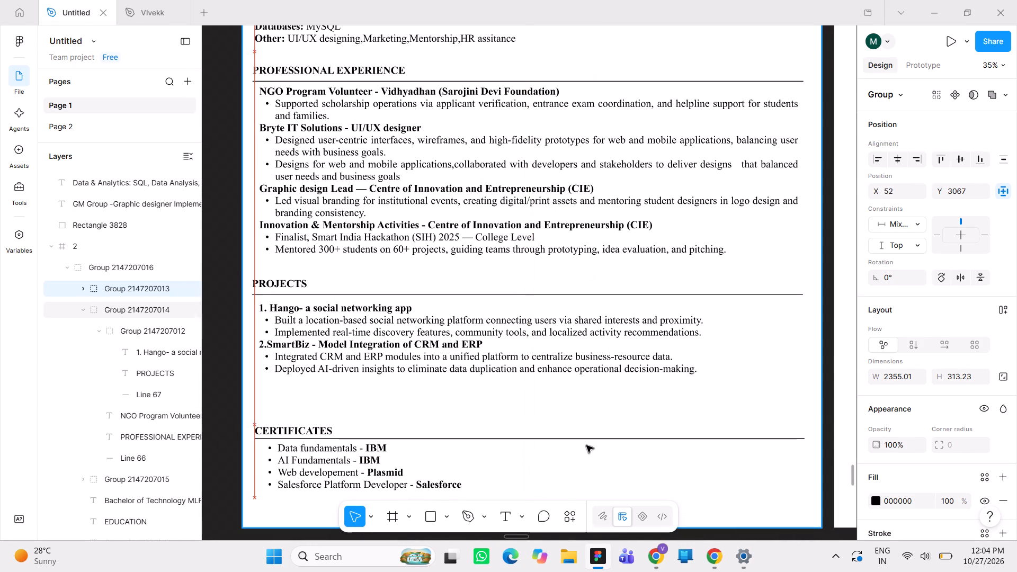
{"action": "left_click_drag", "start_coordinate": [586, 445], "coordinate": [586, 445]}
Move the Projects group, with its heading, line and text, down in frame 2 to X 43, Y 2555.
{"action": "left_click", "coordinate": [577, 334]}
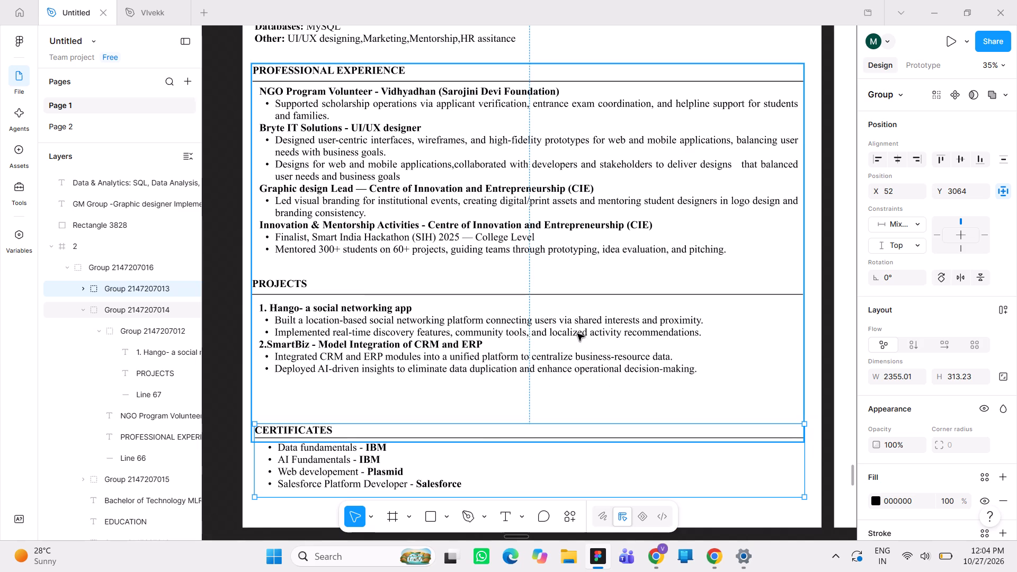
{"action": "double_click", "coordinate": [577, 334]}
{"action": "left_click", "coordinate": [536, 327]}
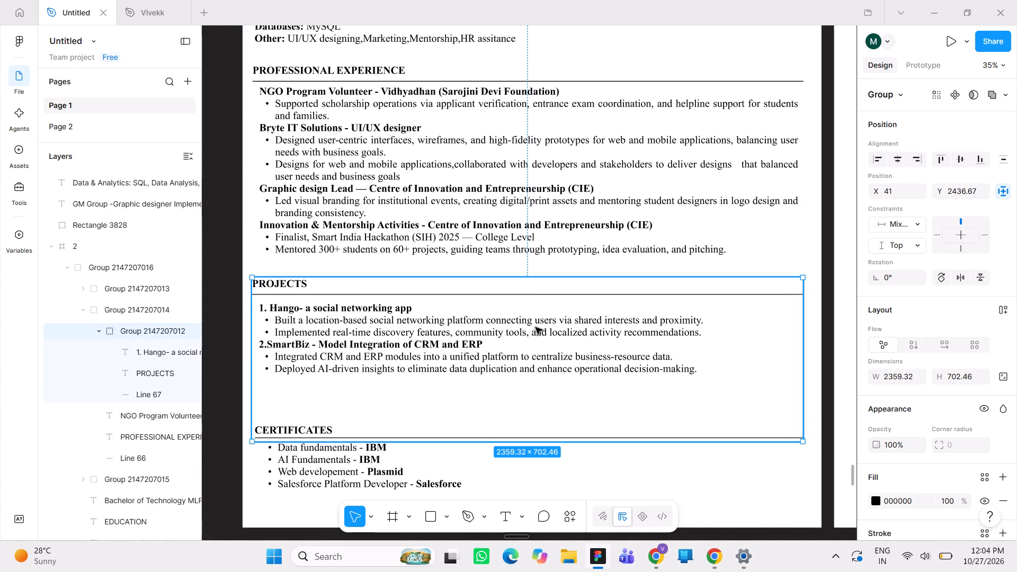
{"action": "left_click_drag", "start_coordinate": [522, 329], "coordinate": [520, 355]}
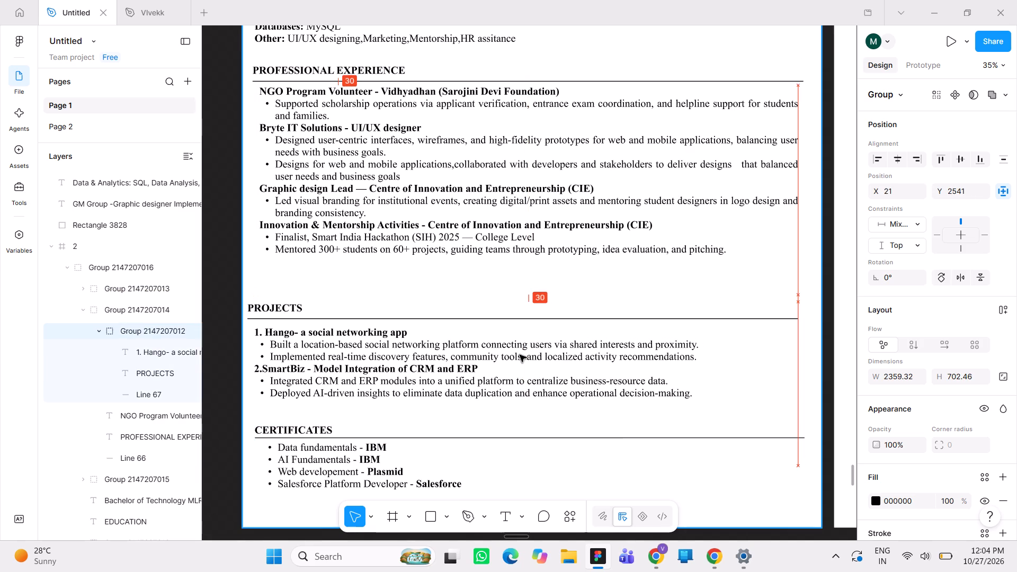
{"action": "left_click_drag", "start_coordinate": [520, 355], "coordinate": [523, 359]}
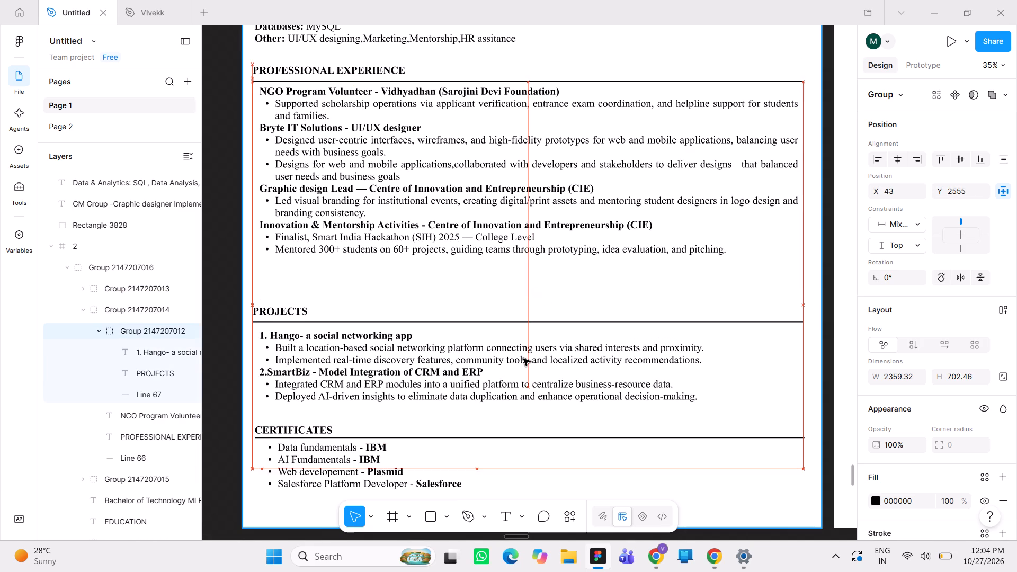
{"action": "left_click_drag", "start_coordinate": [523, 359], "coordinate": [523, 360]}
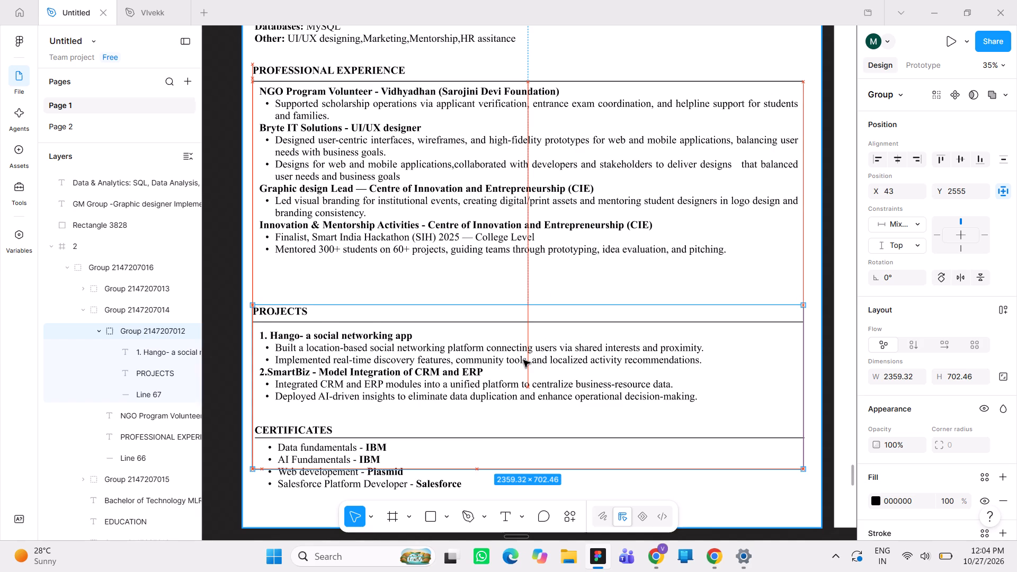
{"action": "left_click_drag", "start_coordinate": [523, 360], "coordinate": [523, 361]}
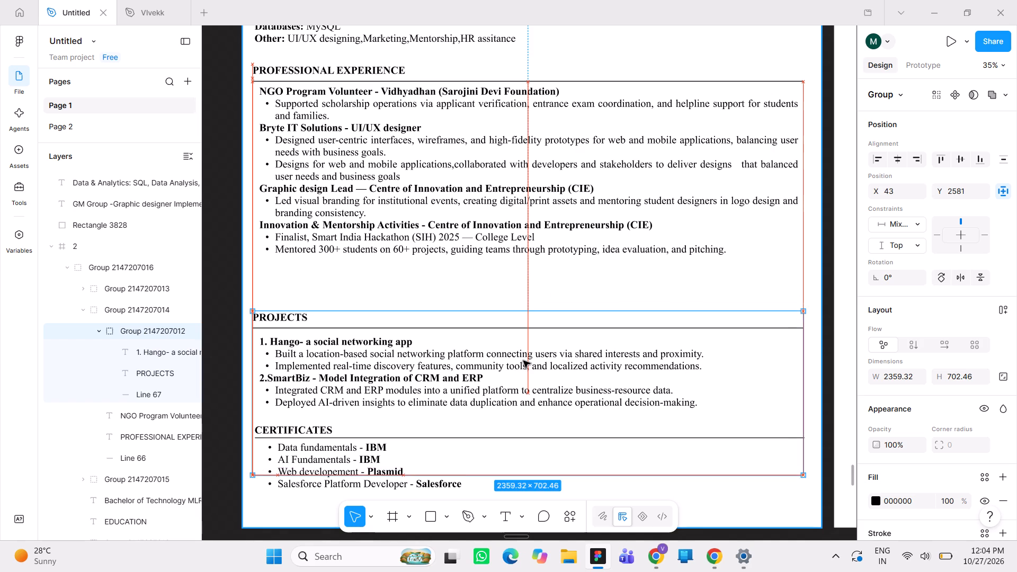
{"action": "left_click_drag", "start_coordinate": [523, 361], "coordinate": [523, 360]}
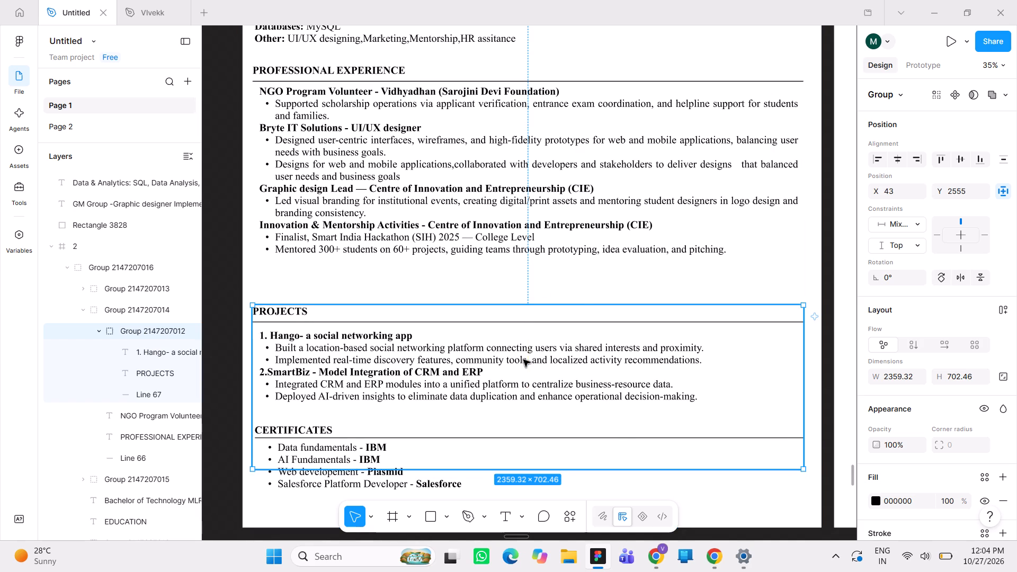
Move the Professional Experience body text in frame 2 down so it ends just above the Projects heading.
{"action": "left_click", "coordinate": [495, 243]}
{"action": "scroll", "coordinate": [495, 243], "scroll_direction": "up", "scroll_amount": 1}
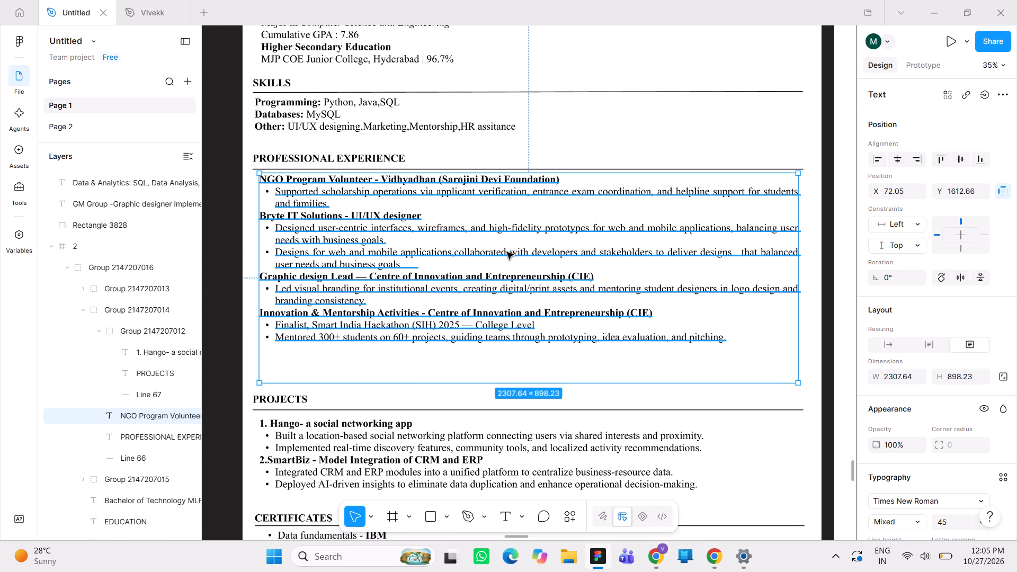
{"action": "left_click_drag", "start_coordinate": [480, 213], "coordinate": [477, 249]}
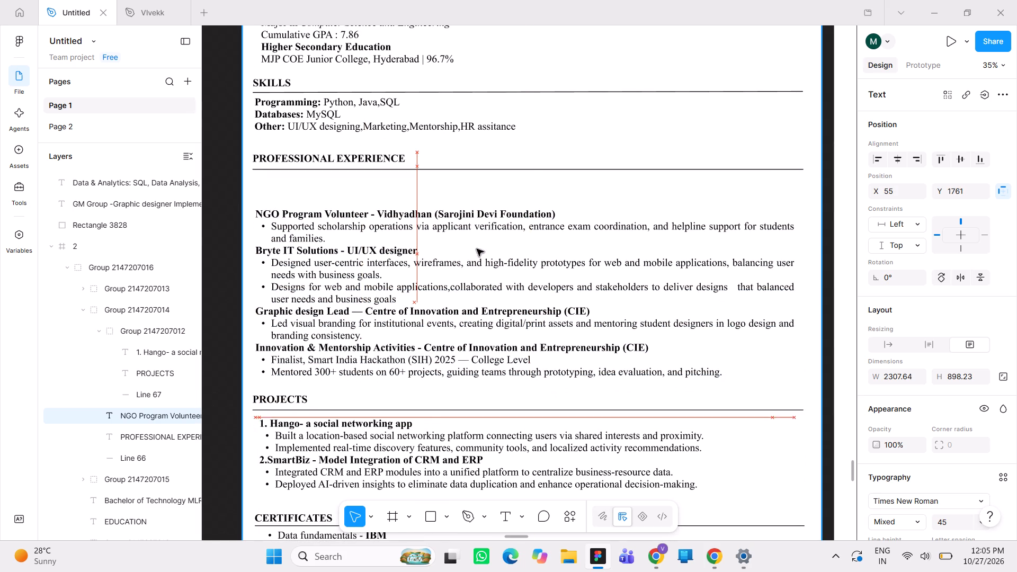
{"action": "left_click_drag", "start_coordinate": [477, 249], "coordinate": [479, 245]}
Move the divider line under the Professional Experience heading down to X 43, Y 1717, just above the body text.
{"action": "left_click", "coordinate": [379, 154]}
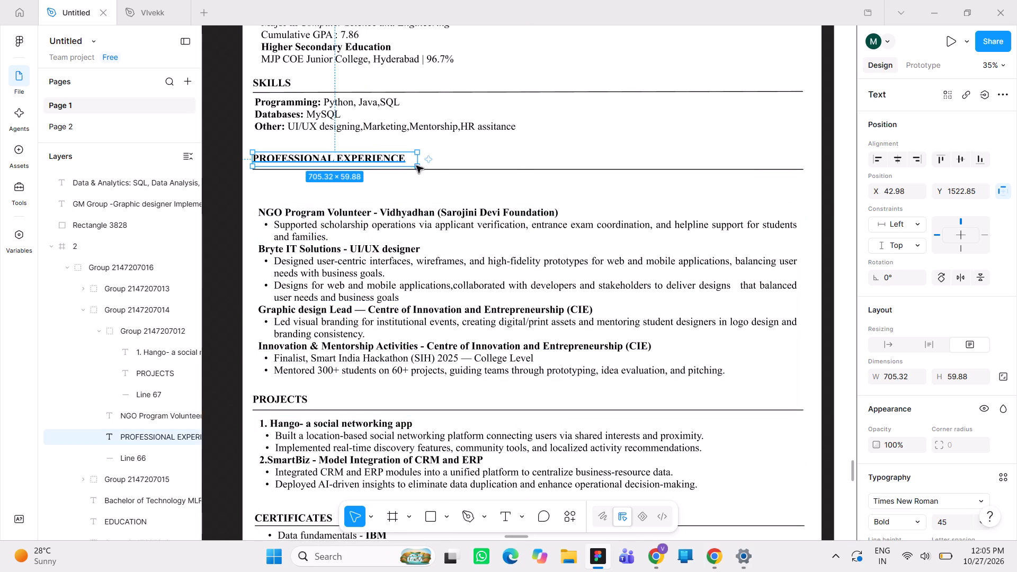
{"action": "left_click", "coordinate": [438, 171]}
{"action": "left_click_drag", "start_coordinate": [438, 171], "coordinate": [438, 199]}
Nudge the Professional Experience heading in frame 2 down to X 43, Y 1526.
{"action": "left_click", "coordinate": [372, 160]}
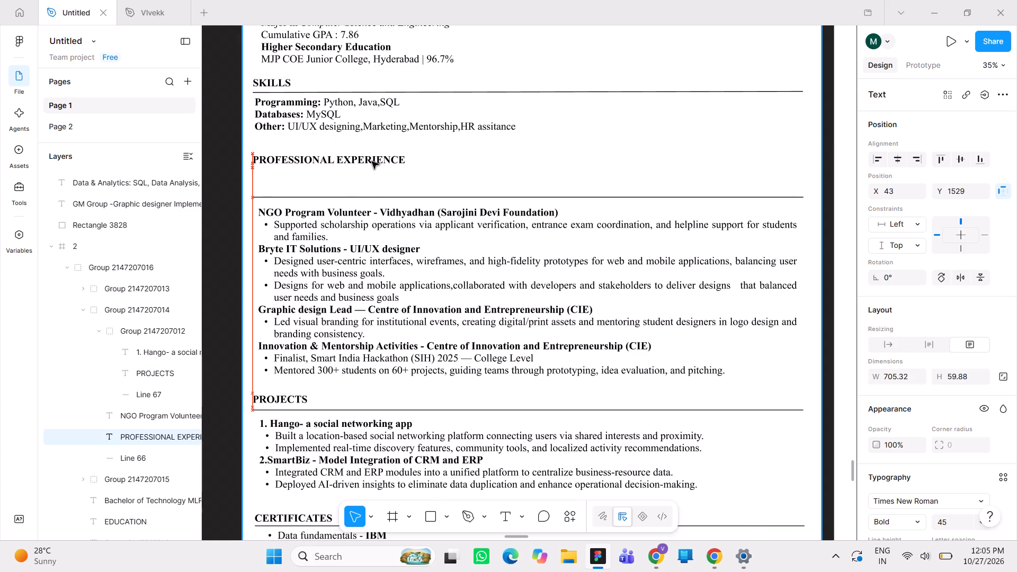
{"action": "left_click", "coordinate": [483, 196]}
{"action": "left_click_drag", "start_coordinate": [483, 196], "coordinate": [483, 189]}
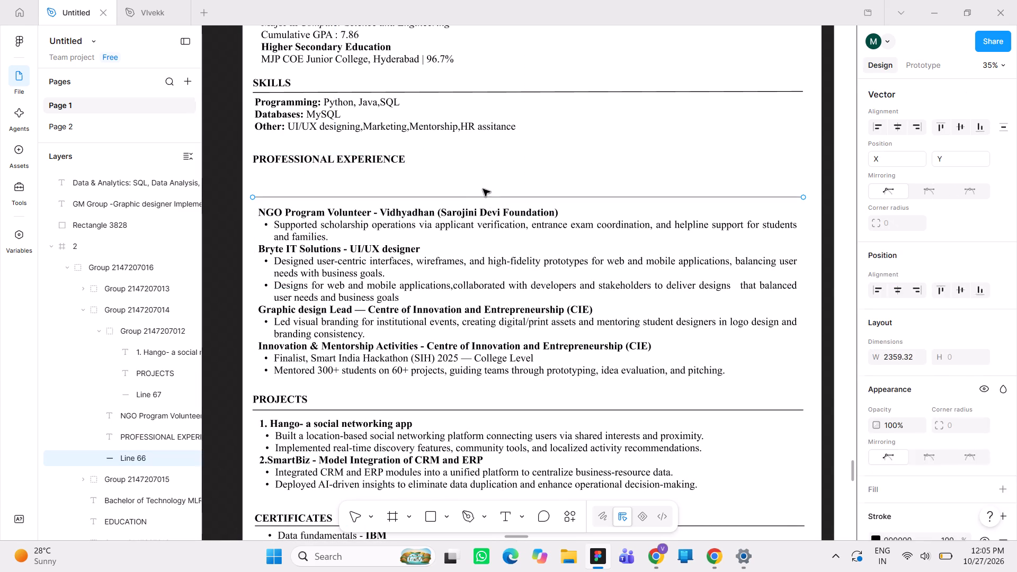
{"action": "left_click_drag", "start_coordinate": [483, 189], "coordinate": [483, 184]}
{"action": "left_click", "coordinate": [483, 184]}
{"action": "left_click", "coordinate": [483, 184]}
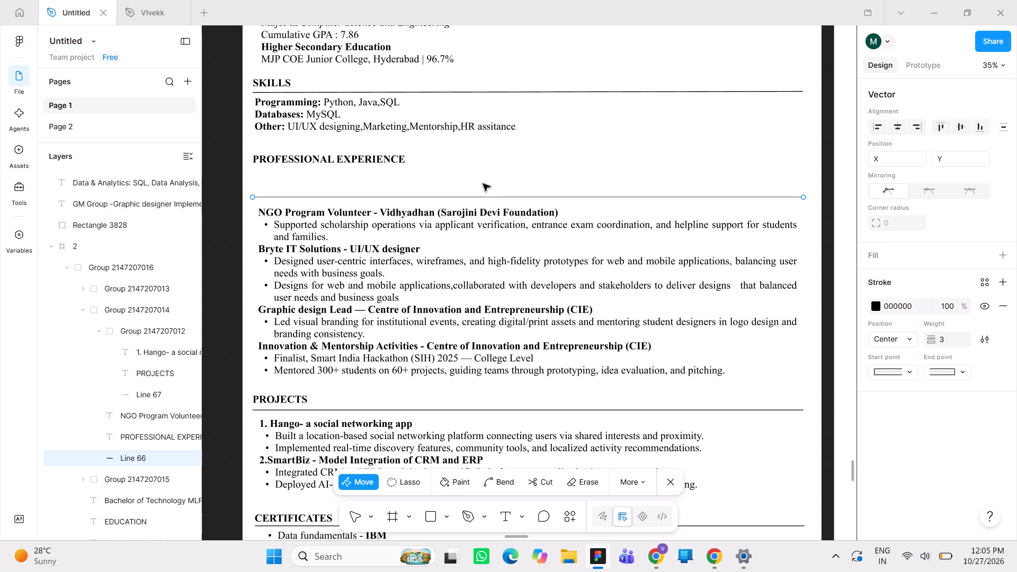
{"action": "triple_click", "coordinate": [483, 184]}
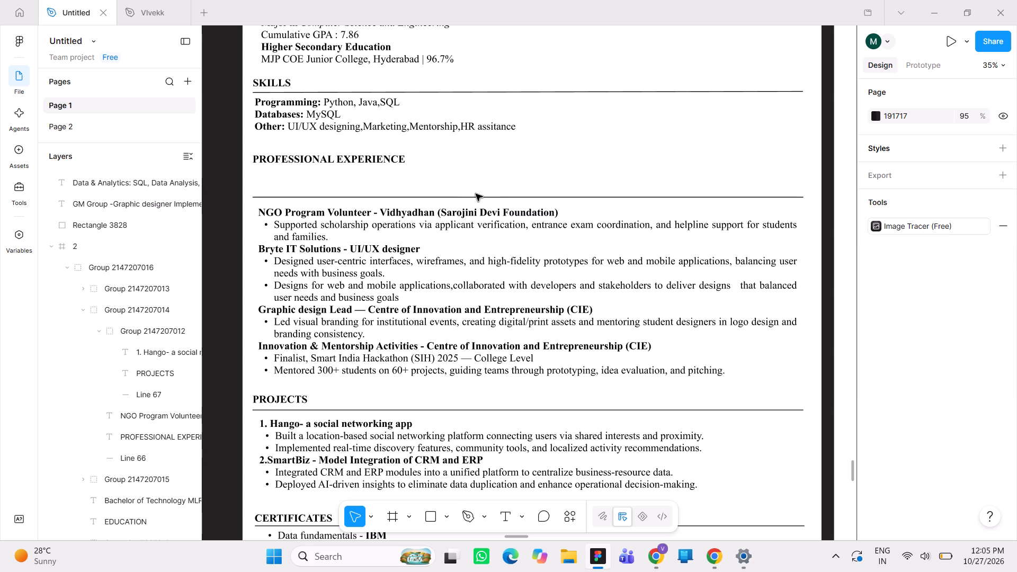
Move the Professional Experience divider line up to X 52, Y 1606, directly beneath its heading.
{"action": "left_click", "coordinate": [471, 198]}
{"action": "triple_click", "coordinate": [466, 196]}
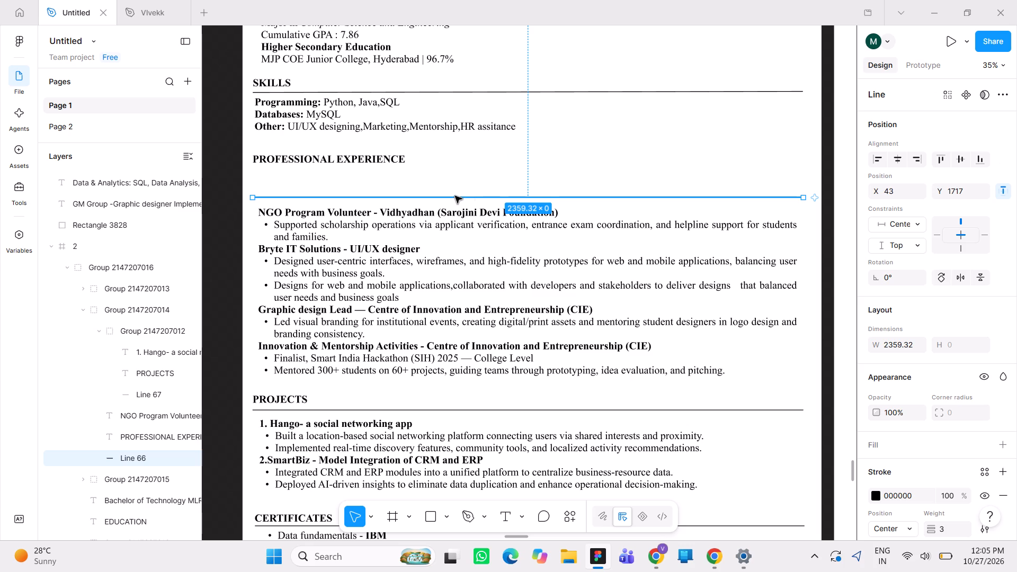
{"action": "left_click_drag", "start_coordinate": [439, 194], "coordinate": [442, 168]}
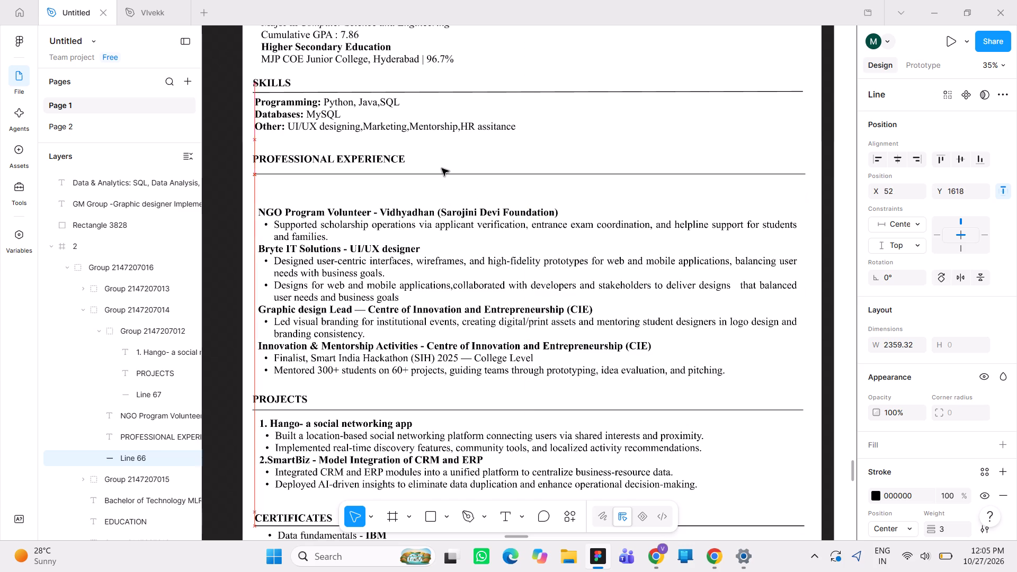
{"action": "left_click_drag", "start_coordinate": [442, 168], "coordinate": [441, 168]}
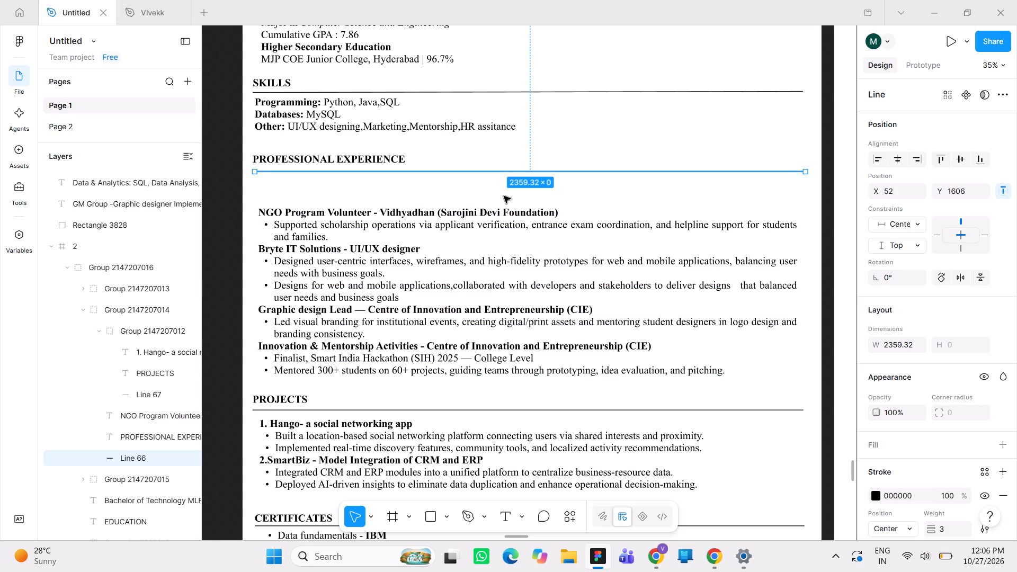
Lower the Professional Experience divider line to just above the body text, and move its heading down to X 48, Y 1597.
{"action": "left_click", "coordinate": [493, 211]}
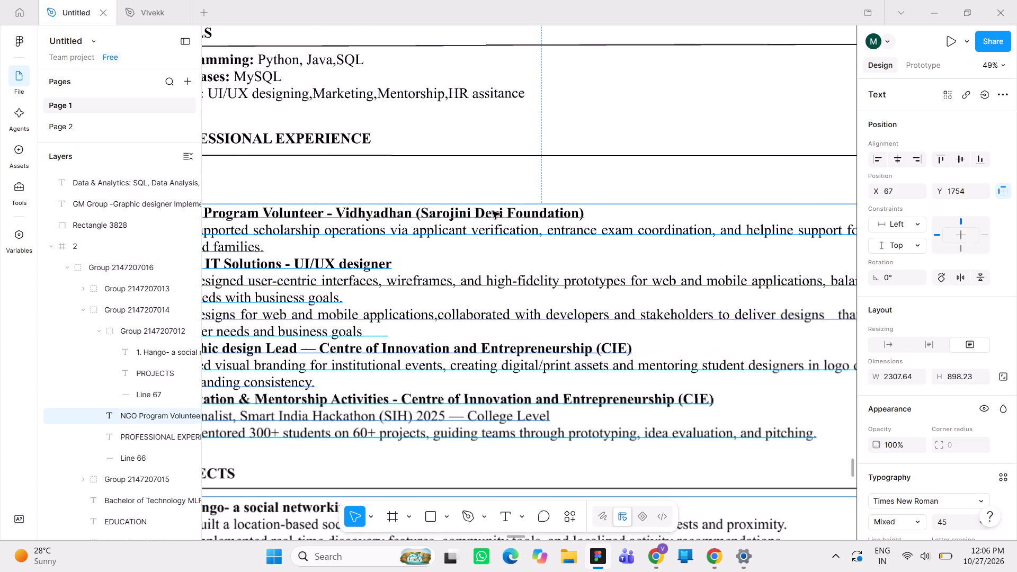
{"action": "scroll", "coordinate": [493, 211], "scroll_direction": "right", "scroll_amount": 1}
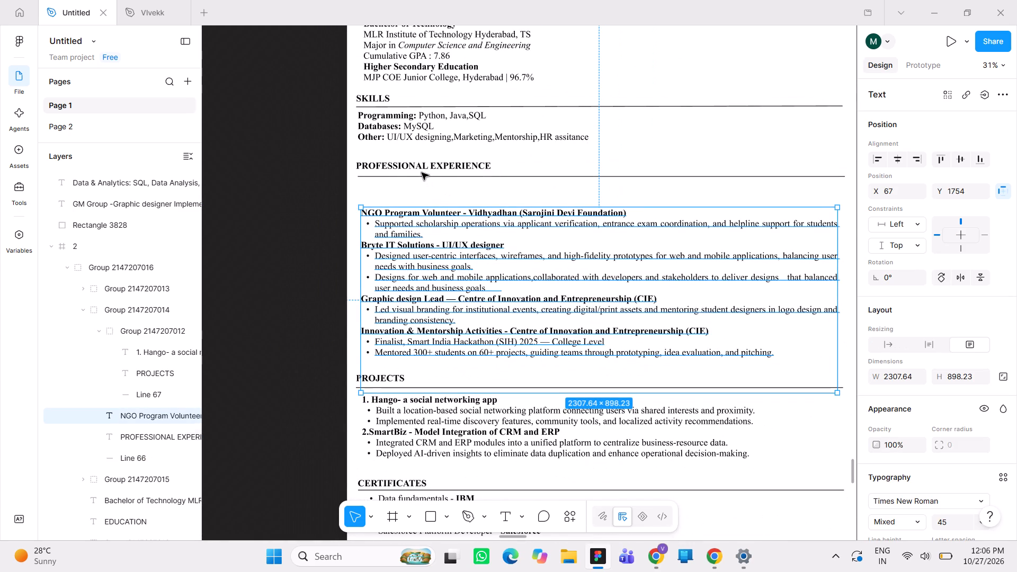
{"action": "left_click", "coordinate": [417, 166]}
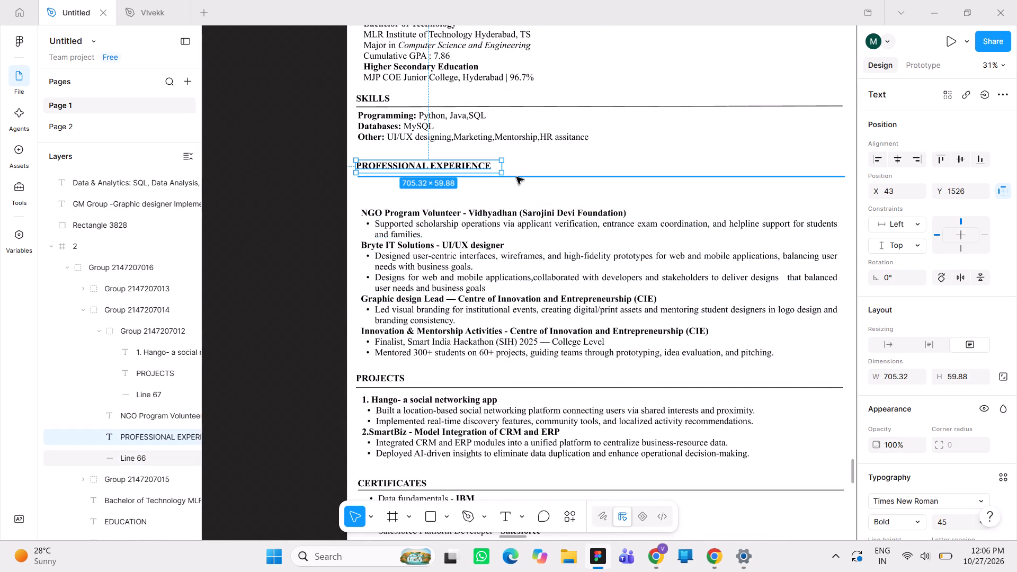
{"action": "left_click_drag", "start_coordinate": [516, 177], "coordinate": [516, 194]}
{"action": "left_click_drag", "start_coordinate": [477, 167], "coordinate": [477, 175]}
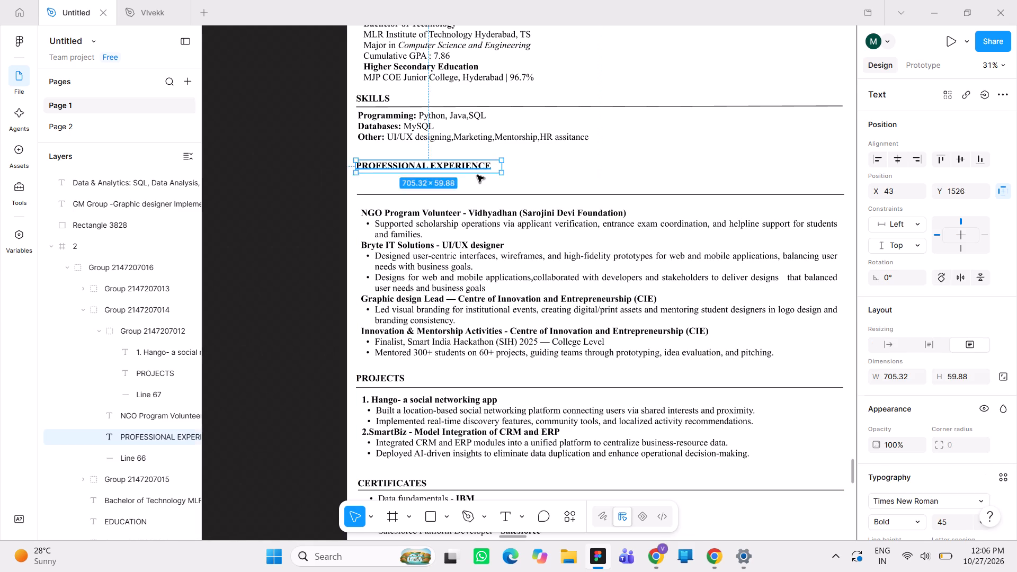
{"action": "left_click_drag", "start_coordinate": [477, 175], "coordinate": [479, 181]}
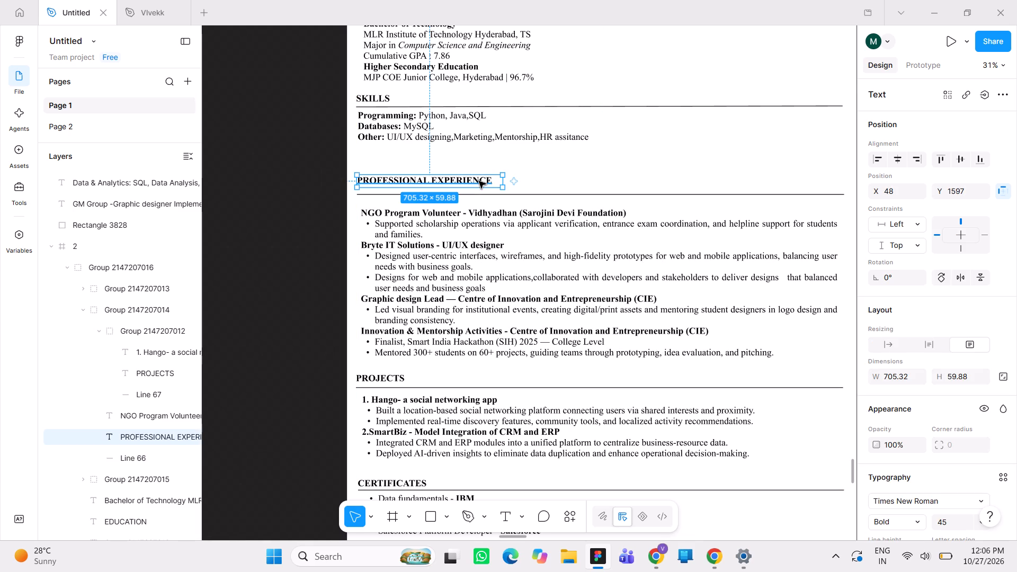
Move the Skills group in frame 2 down to X 43, Y 1296, just above the Professional Experience heading.
{"action": "left_click", "coordinate": [462, 114]}
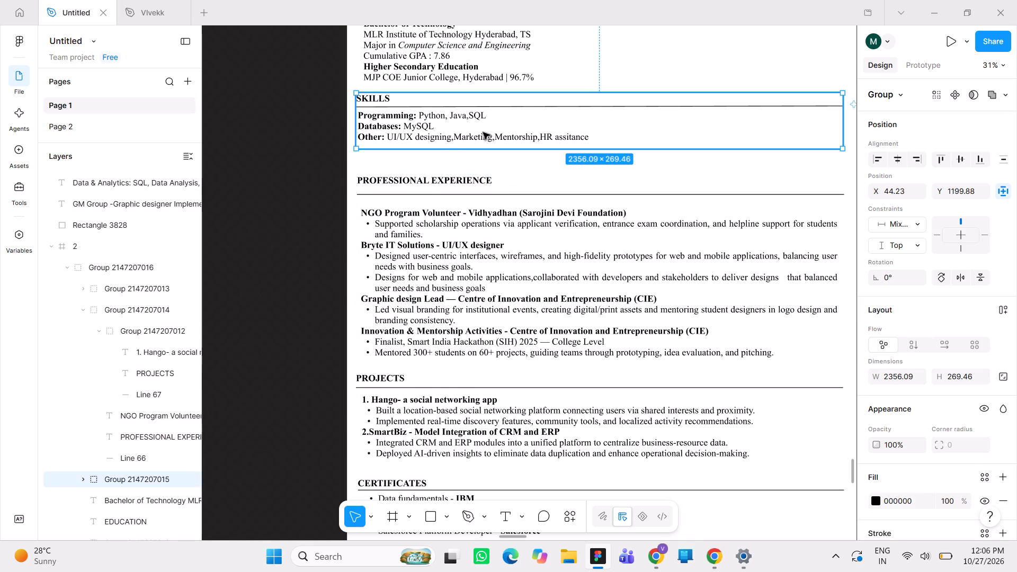
{"action": "left_click_drag", "start_coordinate": [488, 130], "coordinate": [485, 153]}
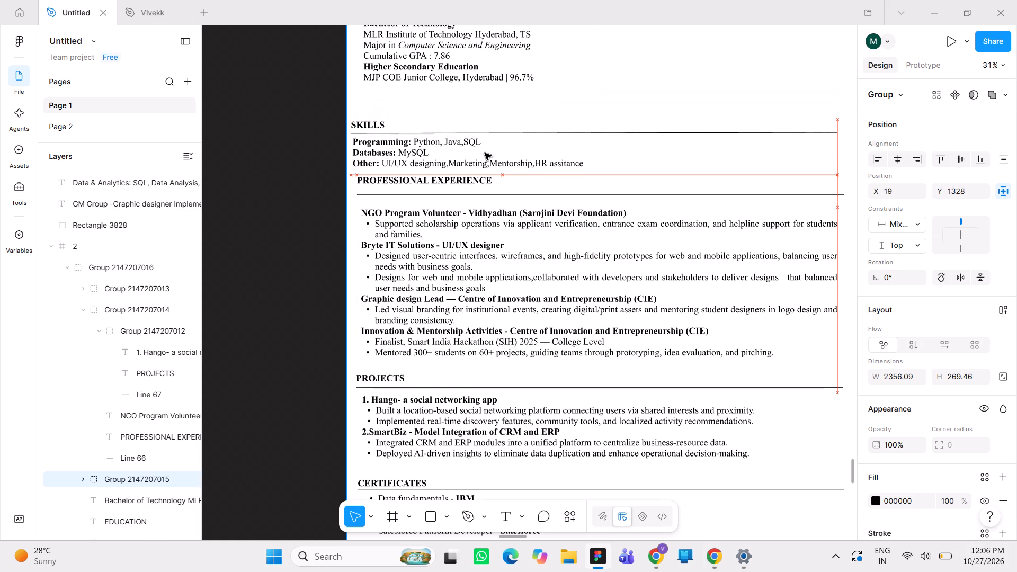
{"action": "left_click_drag", "start_coordinate": [485, 153], "coordinate": [487, 149]}
Move the Education body text down to just above the Skills heading, with its left edge at X 68.
{"action": "scroll", "coordinate": [481, 79], "scroll_direction": "up", "scroll_amount": 2}
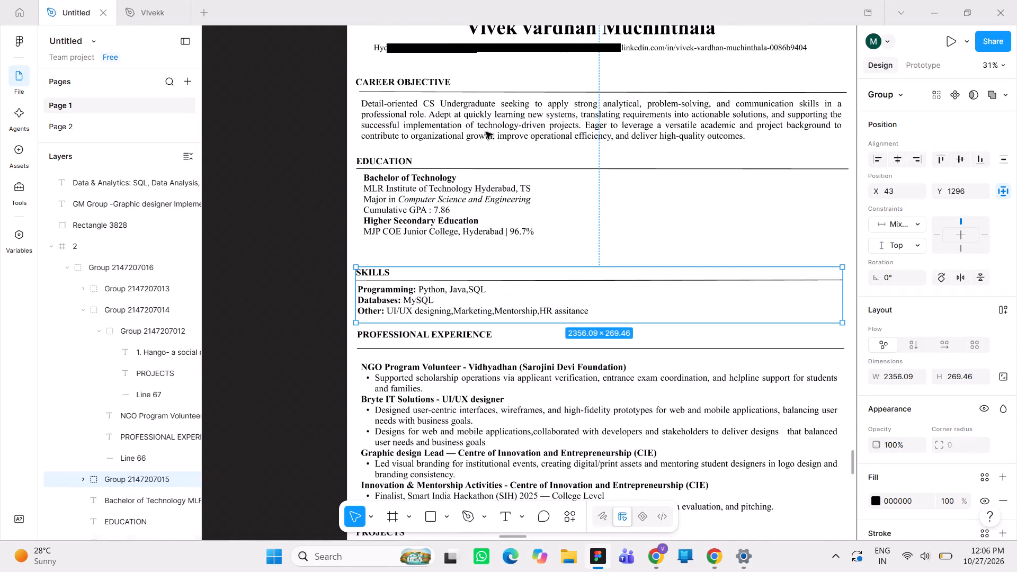
{"action": "left_click", "coordinate": [462, 206]}
{"action": "left_click_drag", "start_coordinate": [489, 207], "coordinate": [485, 207]}
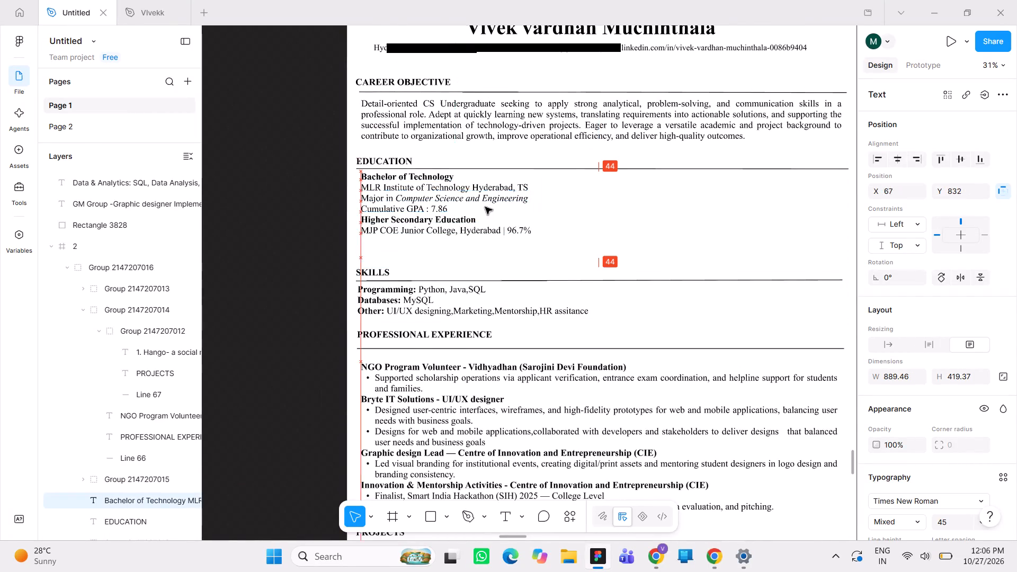
{"action": "left_click_drag", "start_coordinate": [485, 207], "coordinate": [487, 223]}
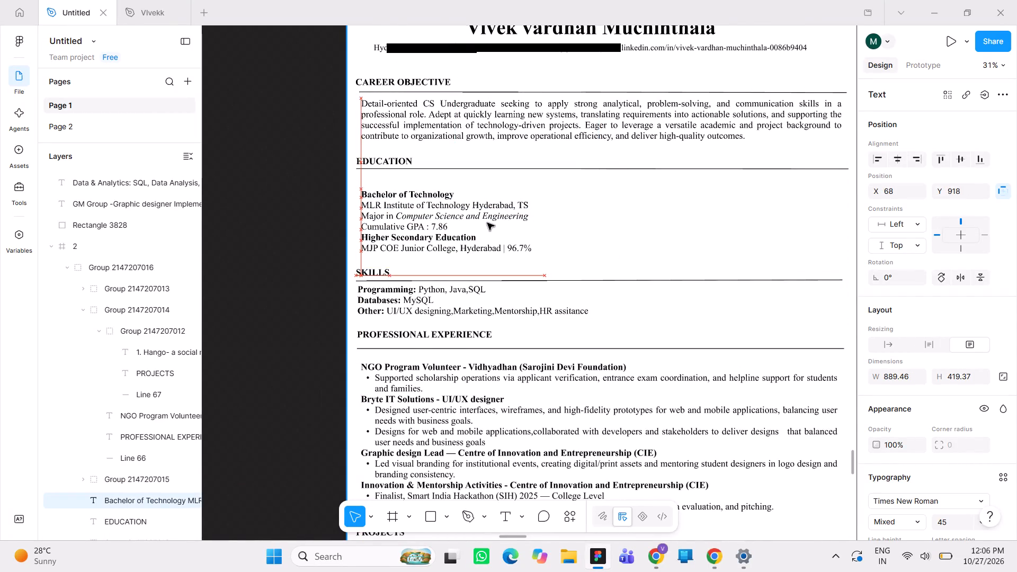
{"action": "left_click_drag", "start_coordinate": [487, 223], "coordinate": [487, 221]}
Align the Skills body text inside its group with the Education text at X 68, Y 1326.
{"action": "left_click", "coordinate": [482, 295]}
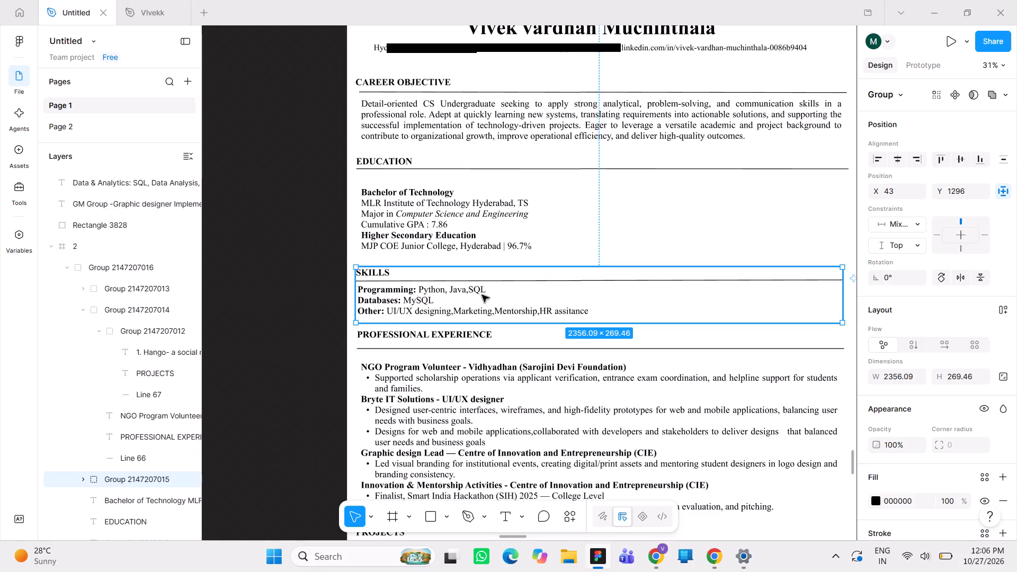
{"action": "double_click", "coordinate": [454, 309]}
{"action": "left_click_drag", "start_coordinate": [454, 309], "coordinate": [458, 310]}
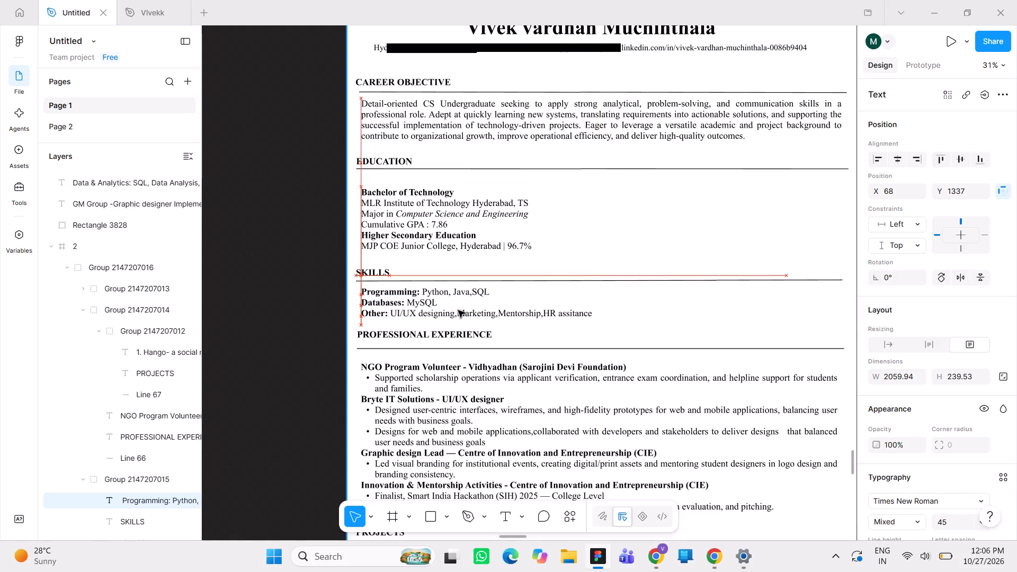
{"action": "left_click_drag", "start_coordinate": [458, 310], "coordinate": [460, 310]}
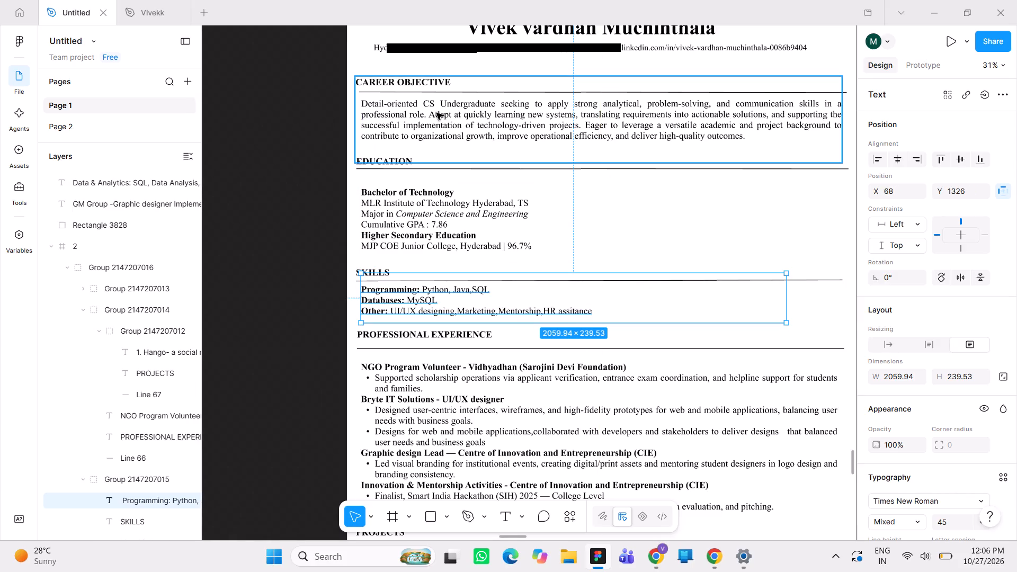
Move the Career Objective paragraph in frame 2 down slightly to leave more space below its divider line.
{"action": "double_click", "coordinate": [436, 113]}
{"action": "left_click", "coordinate": [451, 120]}
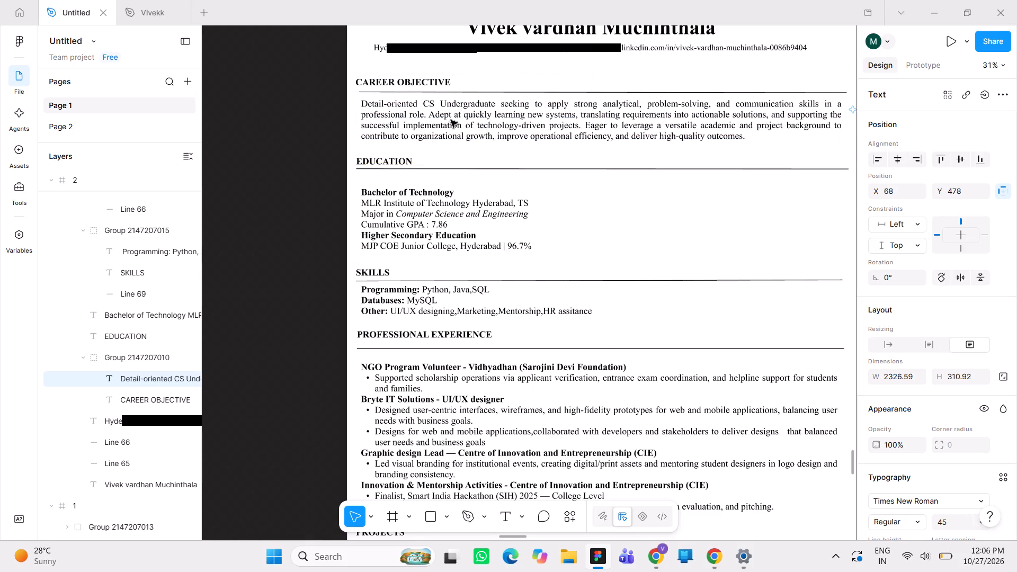
{"action": "left_click_drag", "start_coordinate": [472, 110], "coordinate": [472, 115]}
Move the divider line under the Career Objective heading down to X 56, Y 481.
{"action": "left_click", "coordinate": [433, 84]}
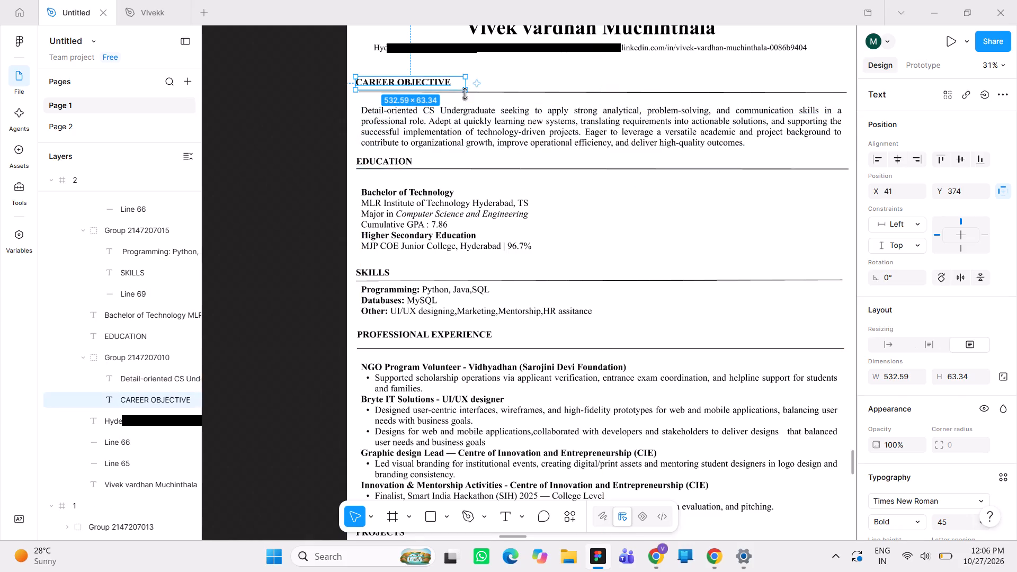
{"action": "left_click", "coordinate": [480, 95]}
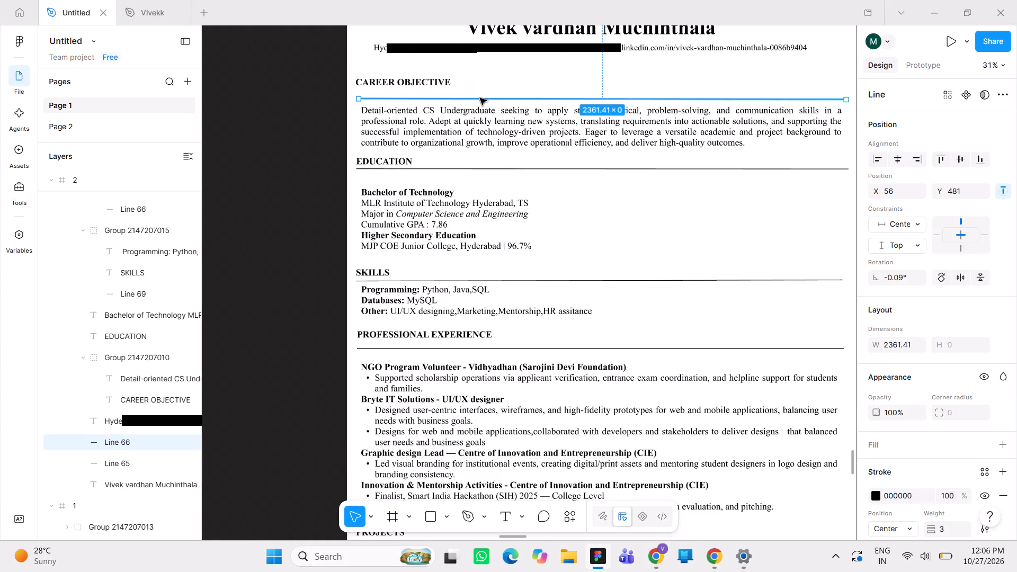
Nudge the Career Objective heading to X 48, Y 380, in line with the Professional Experience heading.
{"action": "double_click", "coordinate": [440, 83]}
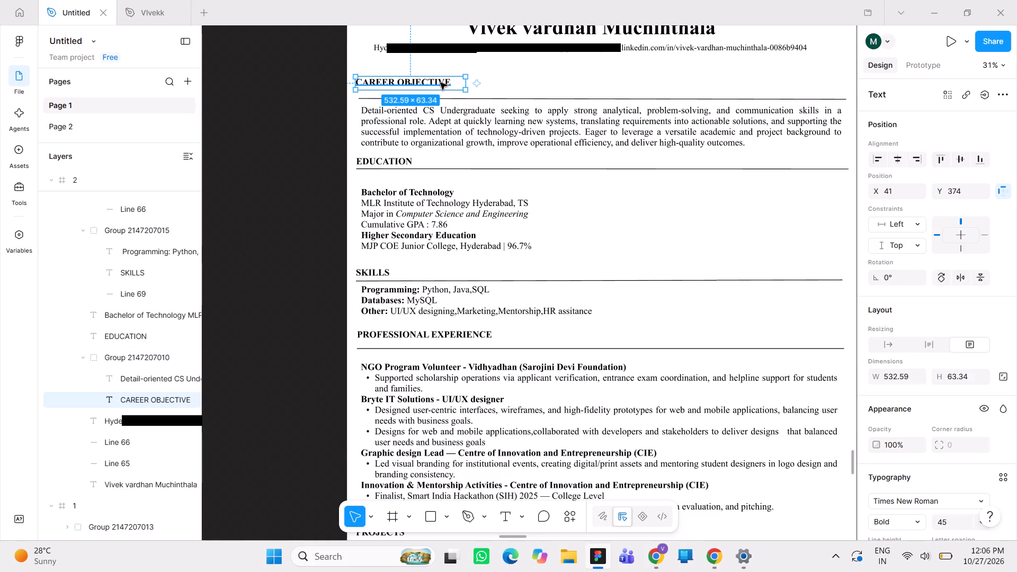
{"action": "key", "text": "Down"}
{"action": "key", "text": "Down"}
{"action": "key", "text": "Down"}
{"action": "key", "text": "Down"}
{"action": "key", "text": "Down"}
{"action": "key", "text": "Down"}
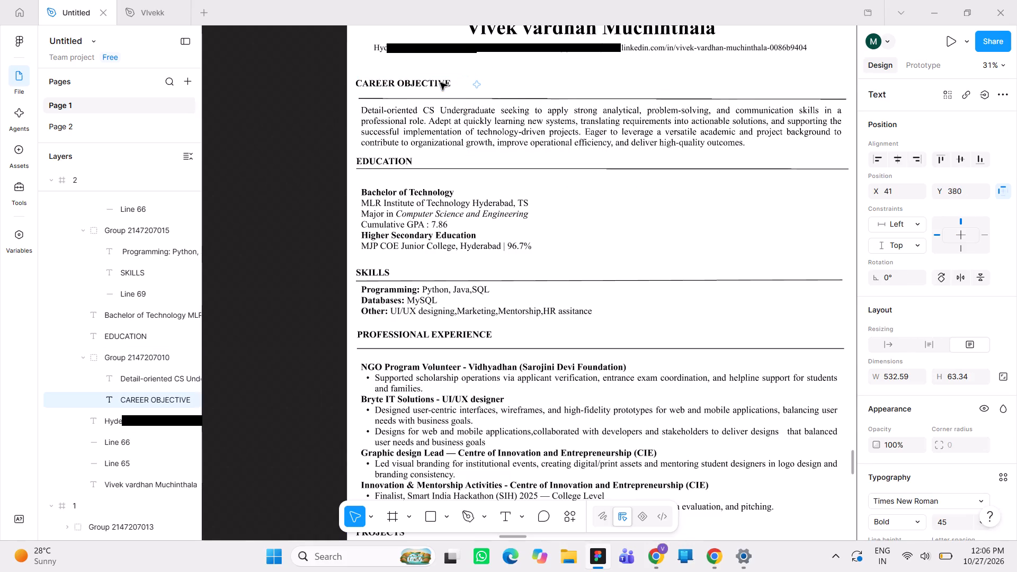
{"action": "key", "text": "Right"}
{"action": "key", "text": "Right"}
{"action": "key", "text": "Right"}
{"action": "key", "text": "Right"}
{"action": "key", "text": "Right"}
{"action": "key", "text": "Right"}
{"action": "key", "text": "Right"}
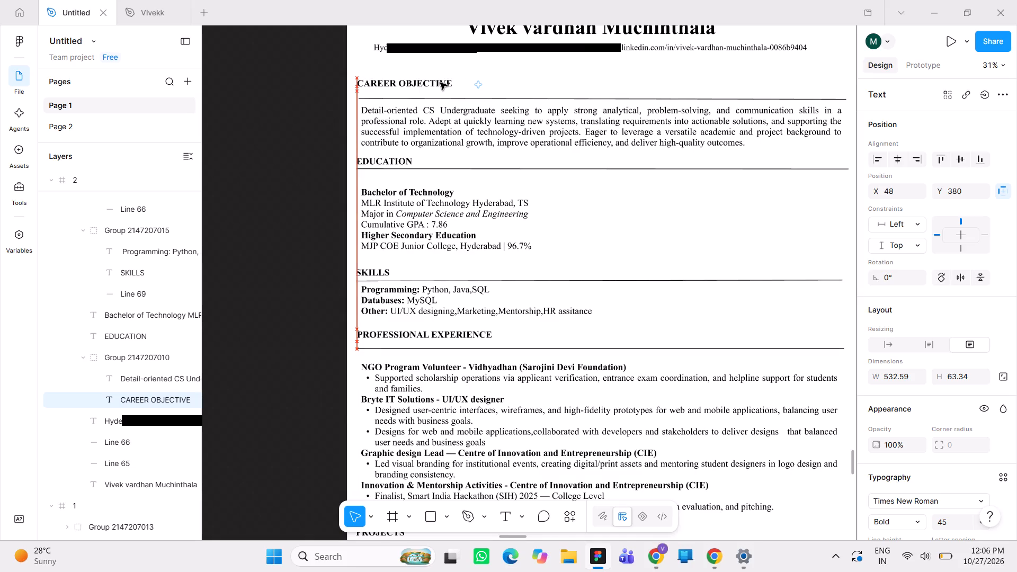
Nudge the contact details line at the top of frame 2 down to Y 265.15.
{"action": "left_click", "coordinate": [584, 43]}
{"action": "scroll", "coordinate": [584, 43], "scroll_direction": "up", "scroll_amount": 1}
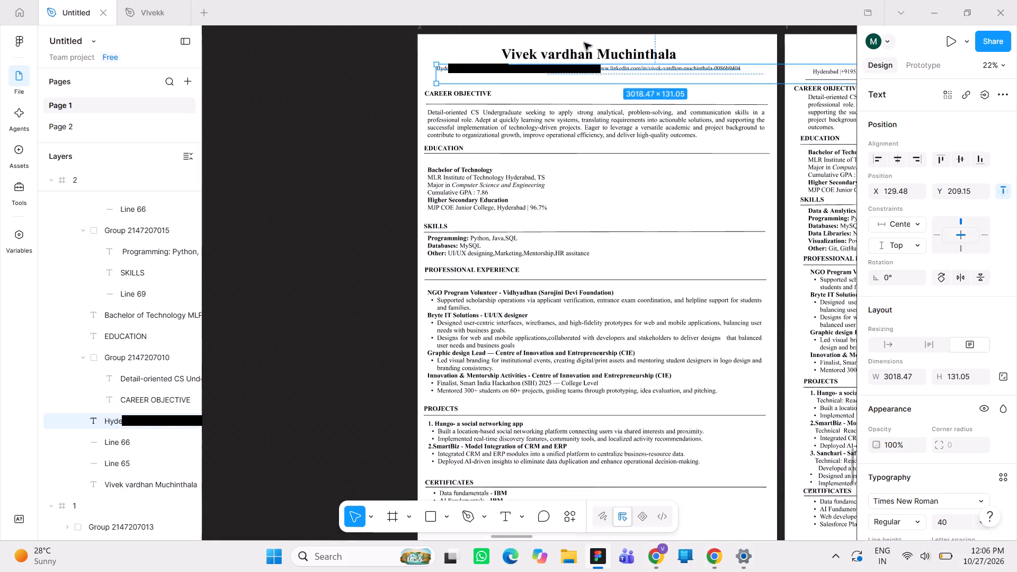
{"action": "scroll", "coordinate": [584, 43], "scroll_direction": "up", "scroll_amount": 1}
{"action": "left_click", "coordinate": [600, 142]}
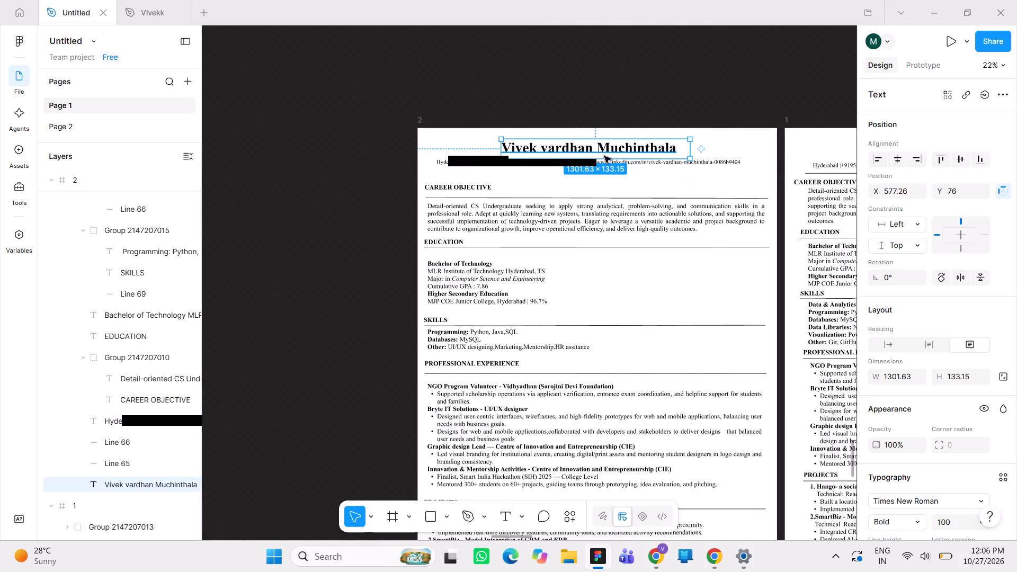
{"action": "left_click", "coordinate": [735, 164]}
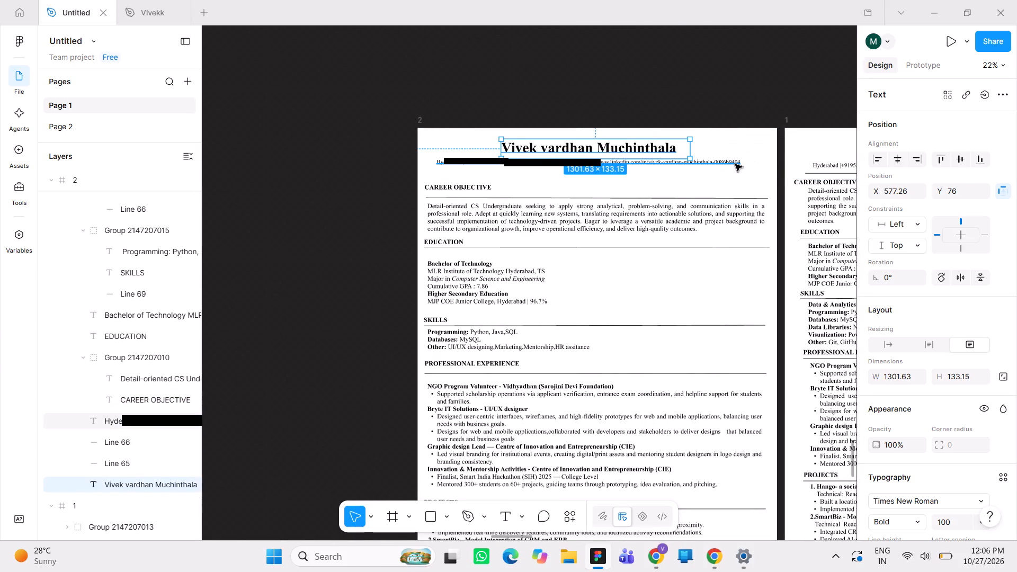
{"action": "key", "text": "Down"}
{"action": "key", "text": "Down"}
{"action": "key", "text": "Down"}
{"action": "key", "text": "Down"}
{"action": "key", "text": "Down"}
{"action": "key", "text": "Down"}
{"action": "key", "text": "Down"}
{"action": "key", "text": "Down"}
{"action": "key", "text": "Down"}
{"action": "key", "text": "Down"}
{"action": "key", "text": "Down"}
{"action": "key", "text": "Down"}
{"action": "key", "text": "Down"}
{"action": "key", "text": "Down"}
{"action": "key", "text": "Down"}
{"action": "key", "text": "Down"}
{"action": "key", "text": "Down"}
{"action": "key", "text": "Down"}
{"action": "key", "text": "Down"}
{"action": "key", "text": "Down"}
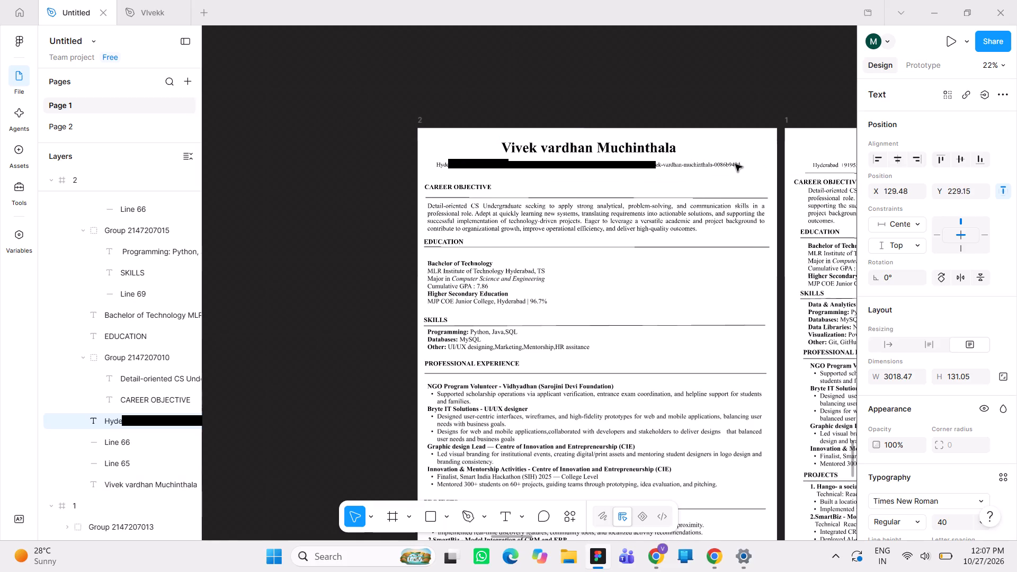
{"action": "key", "text": "Down"}
{"action": "key", "text": "Down"}
{"action": "key", "text": "Down"}
{"action": "key", "text": "Down"}
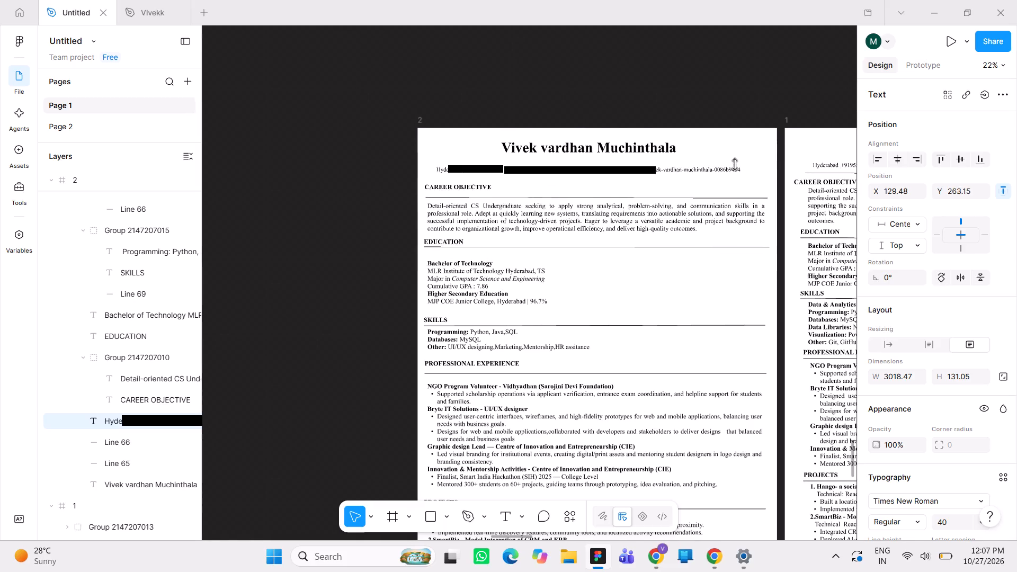
{"action": "key", "text": "Down"}
{"action": "key", "text": "Down"}
Nudge the large name title at the top of frame 2 down to Y 106.
{"action": "left_click", "coordinate": [560, 151]}
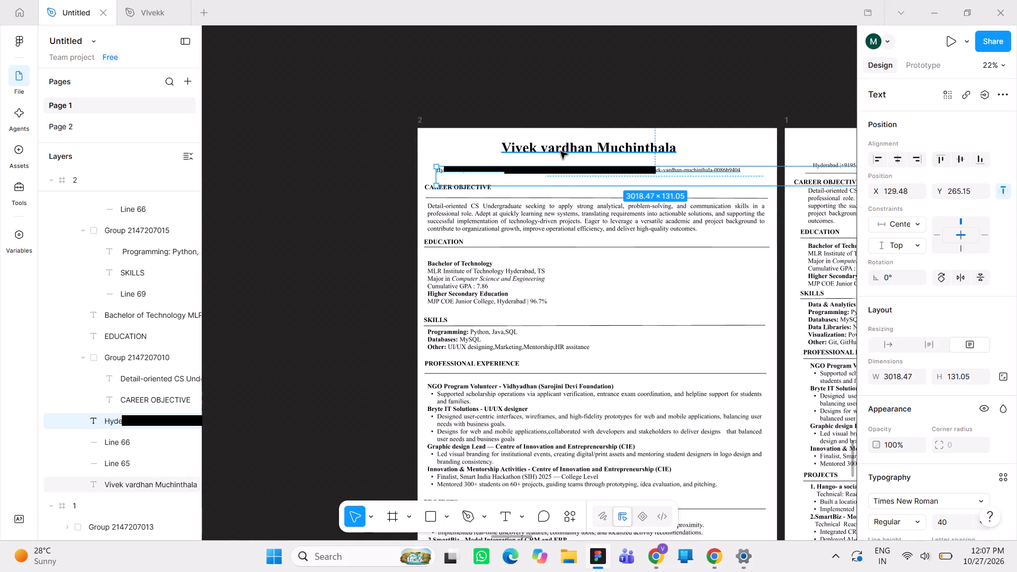
{"action": "key", "text": "Down"}
{"action": "key", "text": "Down"}
{"action": "key", "text": "Down"}
{"action": "key", "text": "Down"}
{"action": "key", "text": "Down"}
{"action": "key", "text": "Down"}
{"action": "key", "text": "Down"}
{"action": "key", "text": "Down"}
{"action": "key", "text": "Down"}
{"action": "key", "text": "Down"}
{"action": "key", "text": "Down"}
{"action": "key", "text": "Down"}
{"action": "key", "text": "Down"}
{"action": "key", "text": "Down"}
{"action": "key", "text": "Down"}
{"action": "key", "text": "Down"}
{"action": "key", "text": "Down"}
{"action": "key", "text": "Down"}
{"action": "key", "text": "Down"}
{"action": "key", "text": "Down"}
{"action": "key", "text": "Down"}
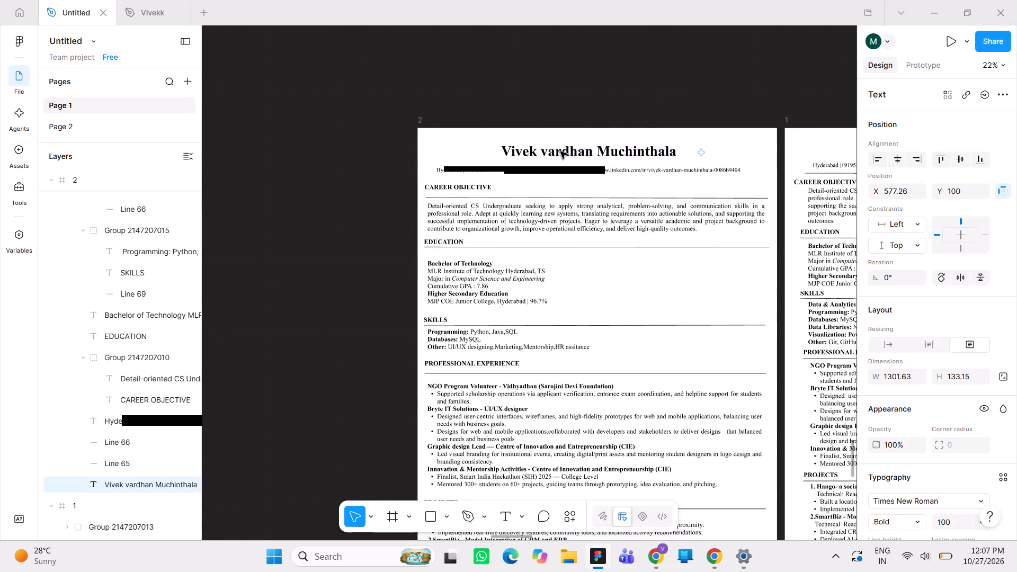
{"action": "key", "text": "Down"}
{"action": "key", "text": "Down"}
{"action": "key", "text": "Down"}
{"action": "key", "text": "Down"}
{"action": "key", "text": "Down"}
{"action": "key", "text": "Down"}
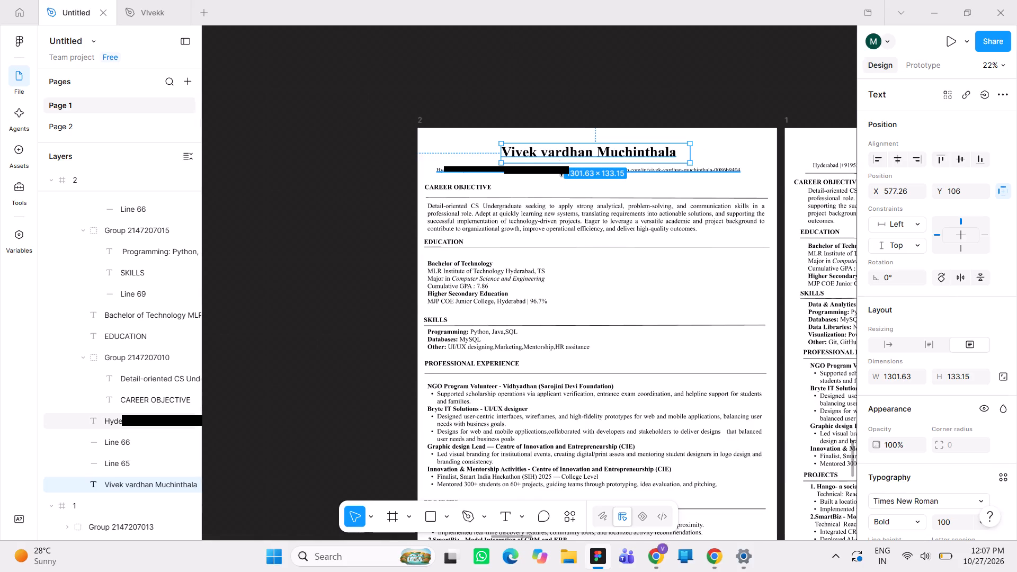
Nudge the contact details line back up to Y 247.15, closer beneath the name title.
{"action": "left_click", "coordinate": [559, 169]}
{"action": "key", "text": "Up"}
{"action": "key", "text": "Up"}
{"action": "key", "text": "Up"}
{"action": "key", "text": "Up"}
{"action": "key", "text": "Up"}
{"action": "key", "text": "Up"}
{"action": "key", "text": "Up"}
{"action": "key", "text": "Up"}
{"action": "key", "text": "Up"}
{"action": "key", "text": "Up"}
{"action": "key", "text": "Up"}
{"action": "key", "text": "Up"}
{"action": "key", "text": "Up"}
{"action": "key", "text": "Up"}
{"action": "key", "text": "Up"}
{"action": "key", "text": "Up"}
{"action": "key", "text": "Up"}
{"action": "key", "text": "Up"}
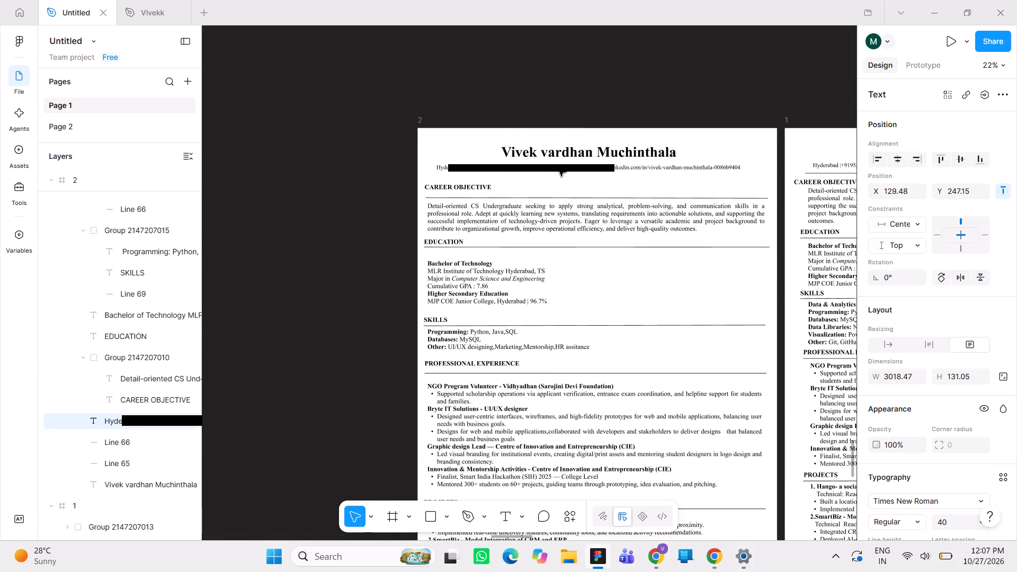
{"action": "left_click", "coordinate": [559, 94]}
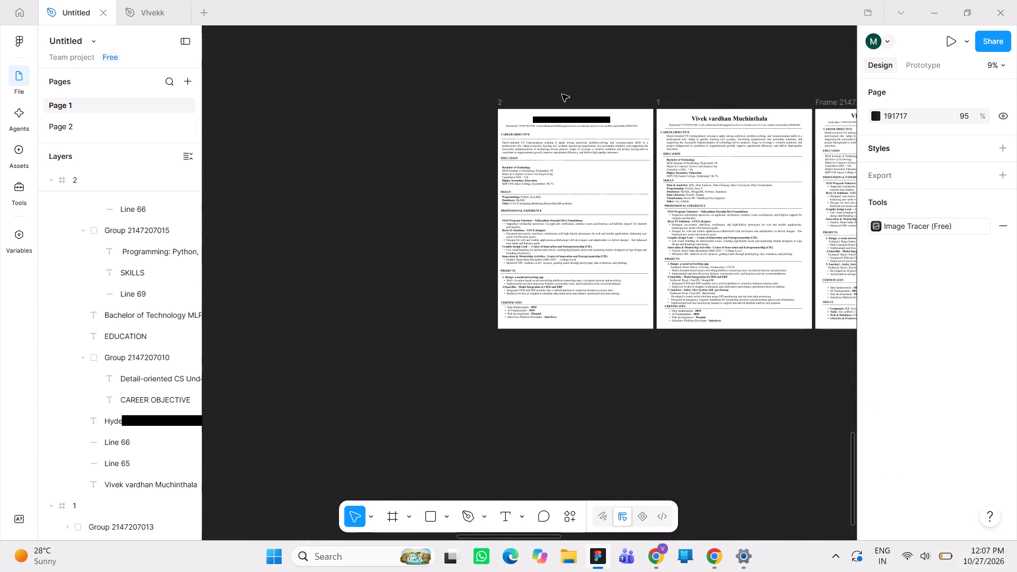
Resize the group holding all of frame 2's resume content to about 3144 × 3270, keeping its left edge at X 43.
{"action": "scroll", "coordinate": [562, 248], "scroll_direction": "left", "scroll_amount": 1}
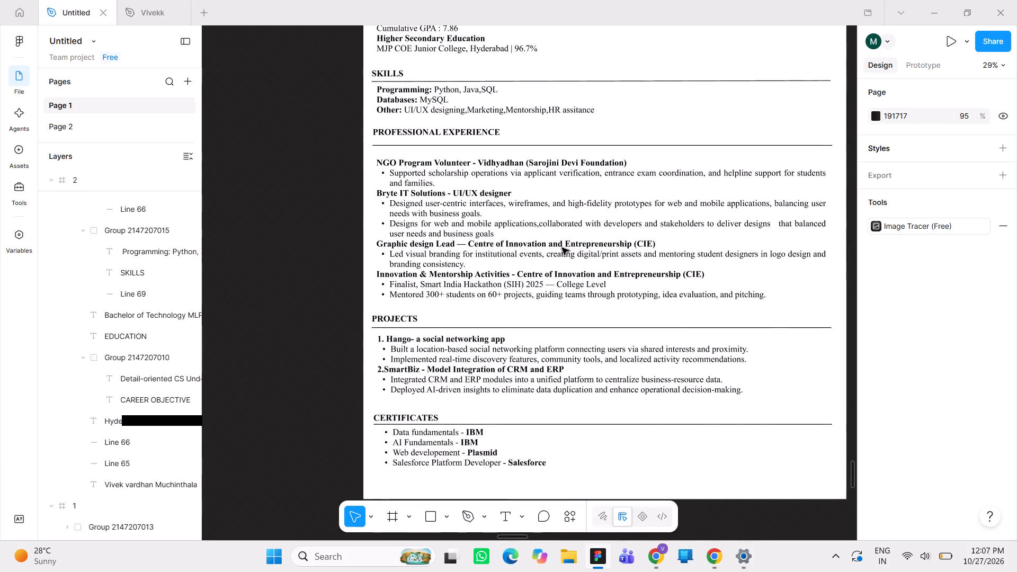
{"action": "scroll", "coordinate": [562, 248], "scroll_direction": "left", "scroll_amount": 1}
{"action": "left_click", "coordinate": [490, 240]}
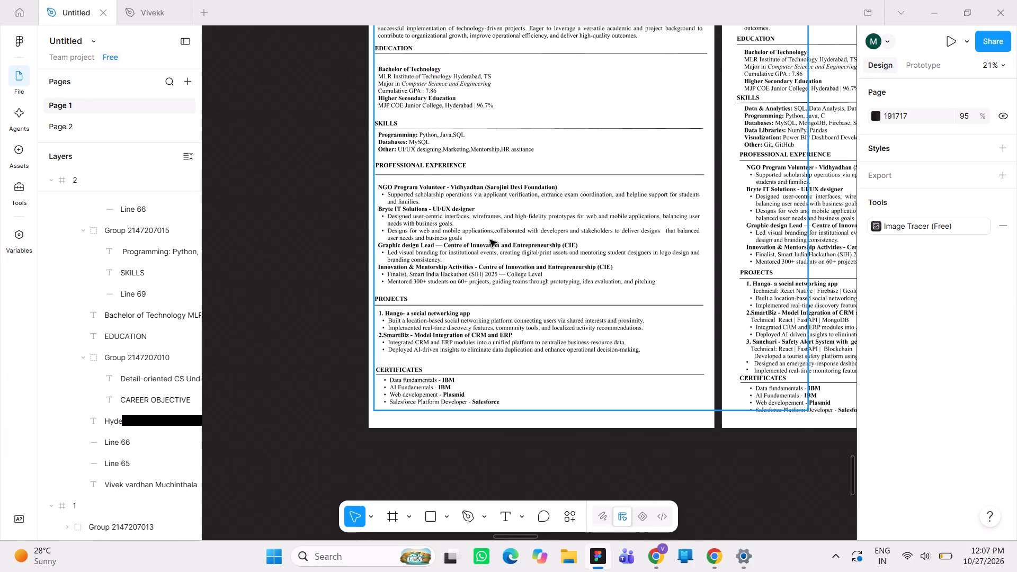
{"action": "scroll", "coordinate": [490, 240], "scroll_direction": "left", "scroll_amount": 1}
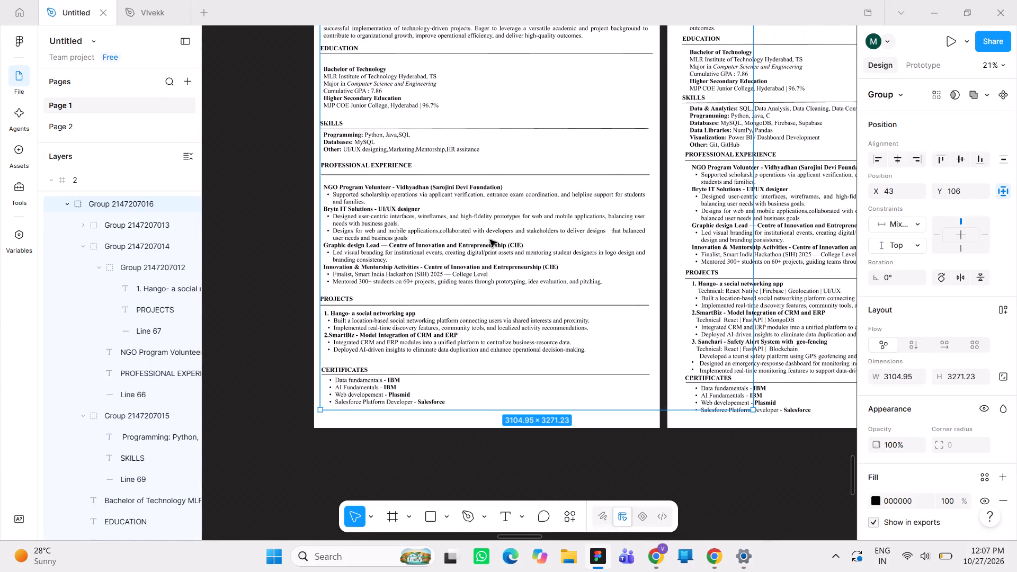
{"action": "scroll", "coordinate": [490, 240], "scroll_direction": "up", "scroll_amount": 1}
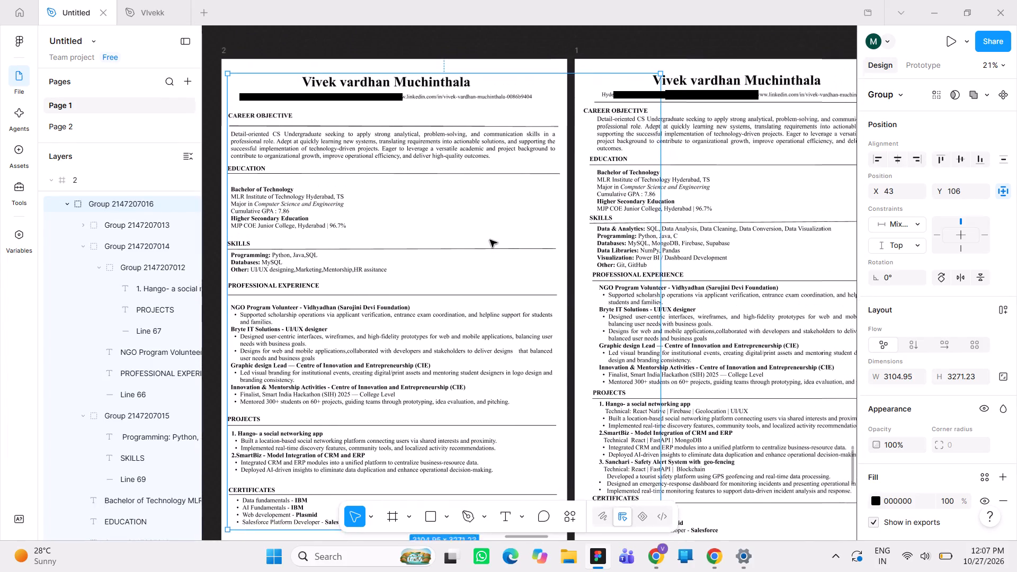
{"action": "scroll", "coordinate": [490, 240], "scroll_direction": "up", "scroll_amount": 1}
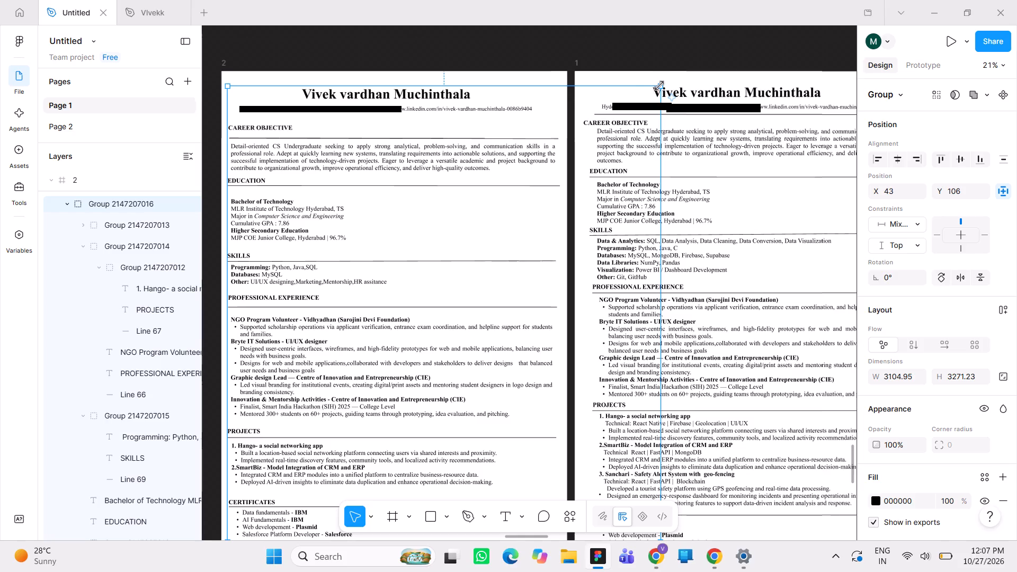
{"action": "left_click_drag", "start_coordinate": [660, 90], "coordinate": [666, 85]}
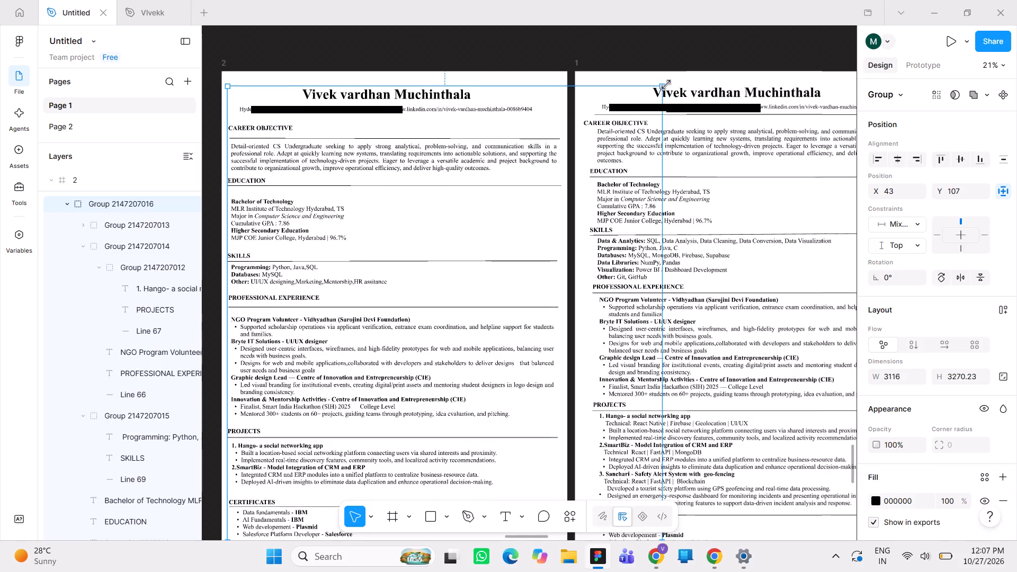
{"action": "left_click_drag", "start_coordinate": [666, 85], "coordinate": [671, 82]}
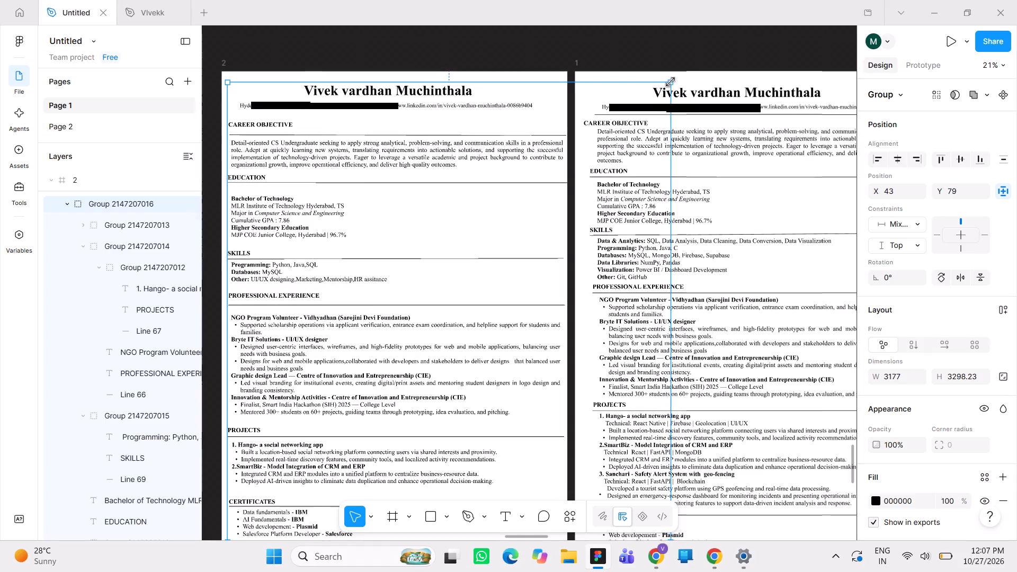
{"action": "left_click_drag", "start_coordinate": [671, 82], "coordinate": [664, 91]}
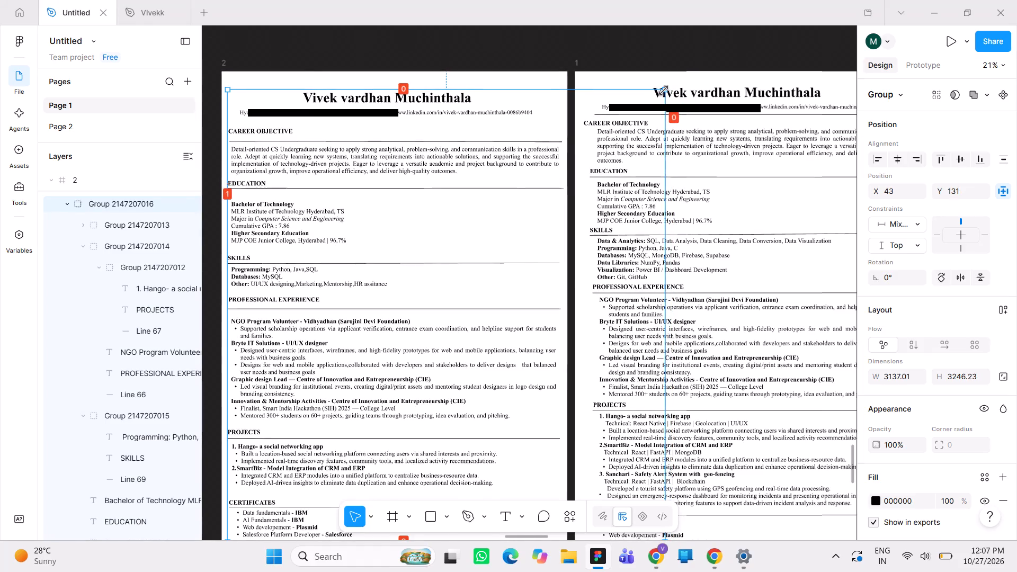
{"action": "left_click_drag", "start_coordinate": [664, 91], "coordinate": [665, 88]}
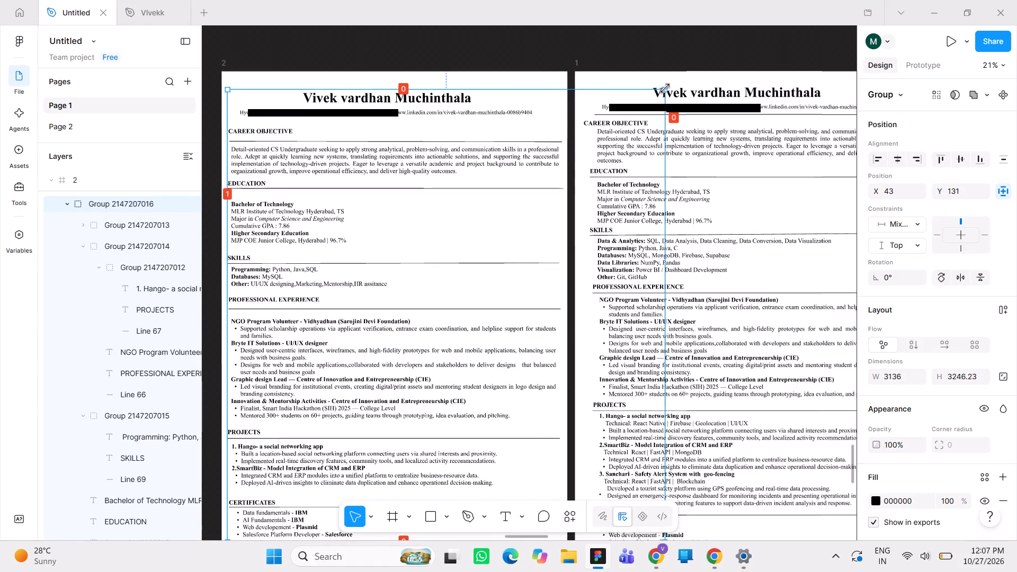
{"action": "left_click_drag", "start_coordinate": [665, 88], "coordinate": [665, 90]}
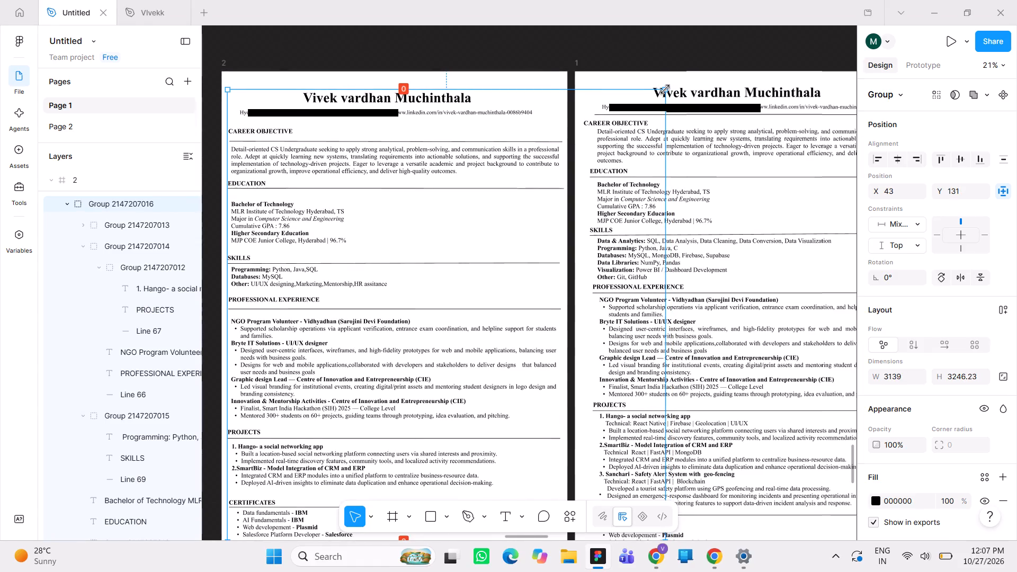
{"action": "left_click_drag", "start_coordinate": [665, 90], "coordinate": [666, 87]}
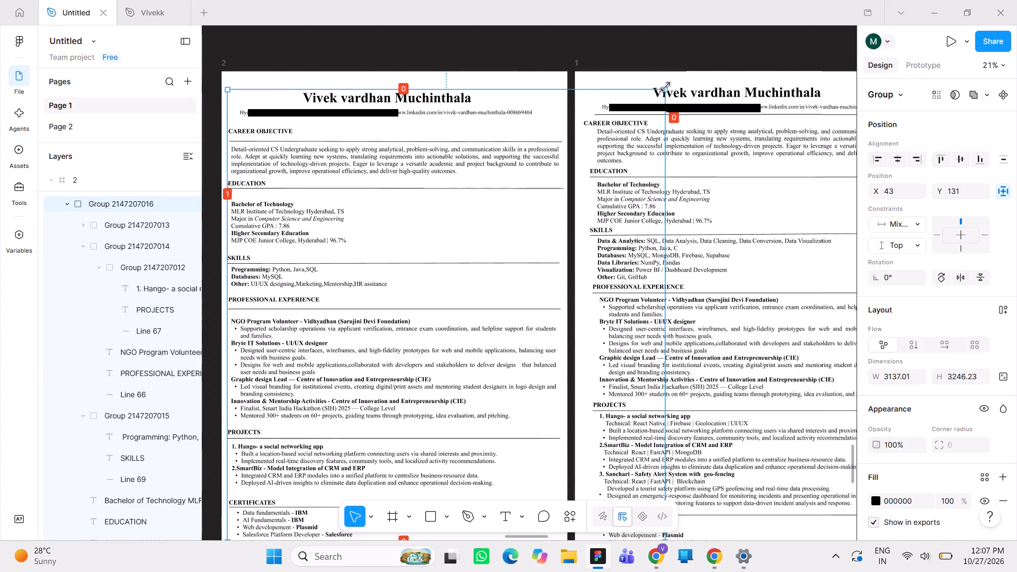
{"action": "left_click_drag", "start_coordinate": [666, 87], "coordinate": [666, 86]}
Reposition the resume content group within frame 2 to X 50, Y 119.
{"action": "left_click", "coordinate": [474, 149]}
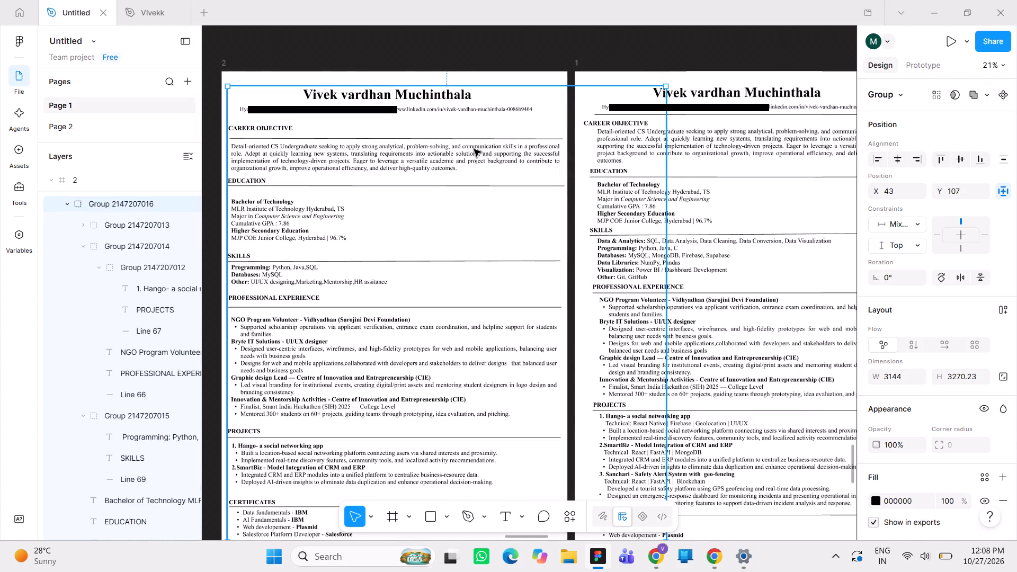
{"action": "scroll", "coordinate": [474, 147], "scroll_direction": "down", "scroll_amount": 1}
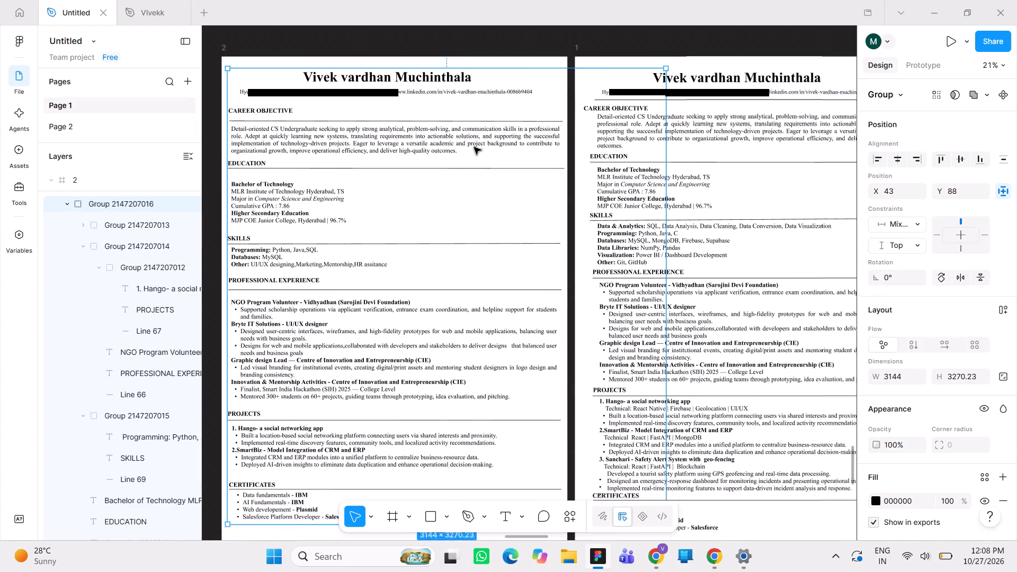
{"action": "scroll", "coordinate": [474, 147], "scroll_direction": "down", "scroll_amount": 1}
{"action": "left_click", "coordinate": [474, 145]}
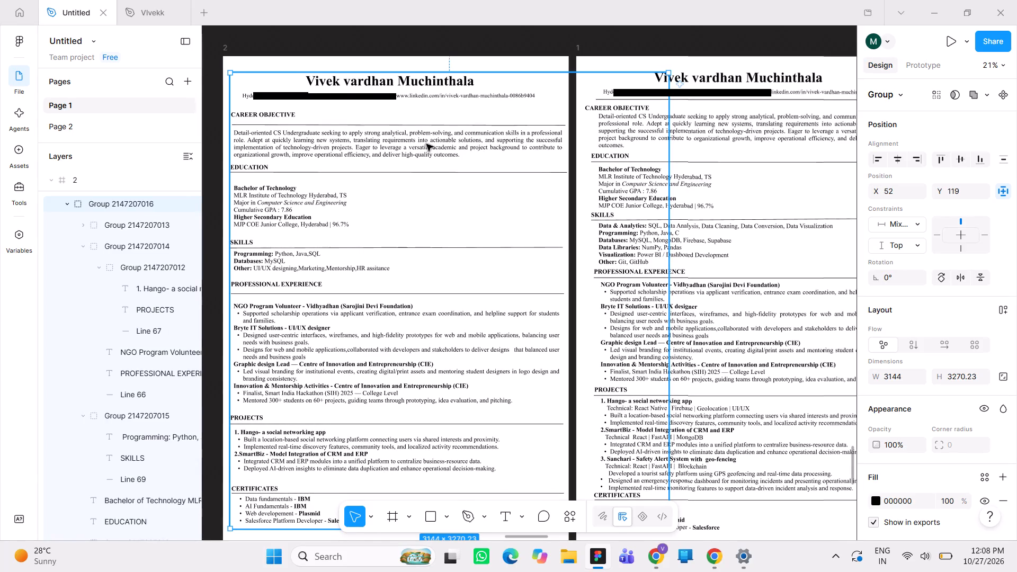
{"action": "scroll", "coordinate": [439, 142], "scroll_direction": "down", "scroll_amount": 1}
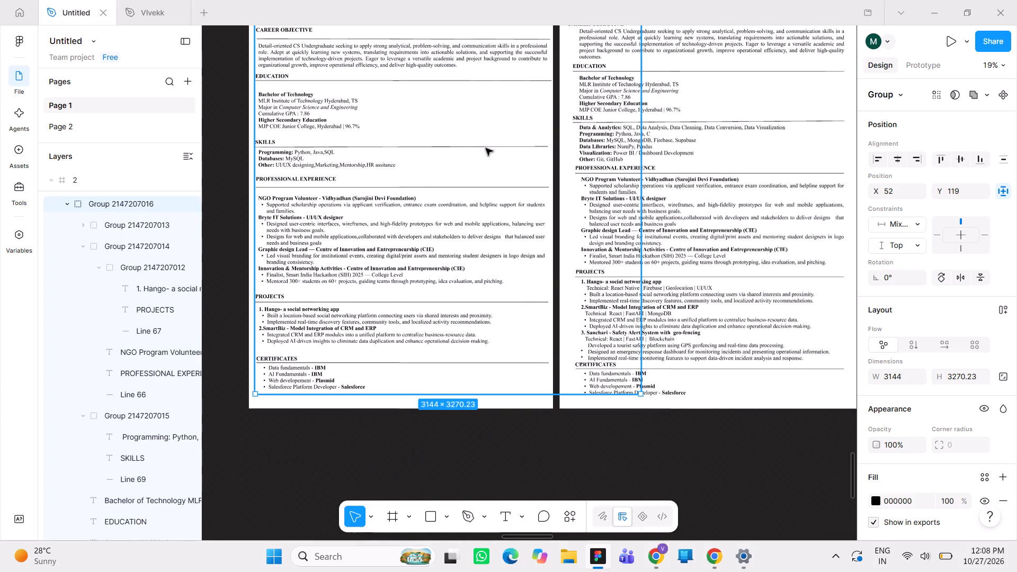
{"action": "scroll", "coordinate": [486, 148], "scroll_direction": "up", "scroll_amount": 1}
{"action": "left_click", "coordinate": [448, 159]}
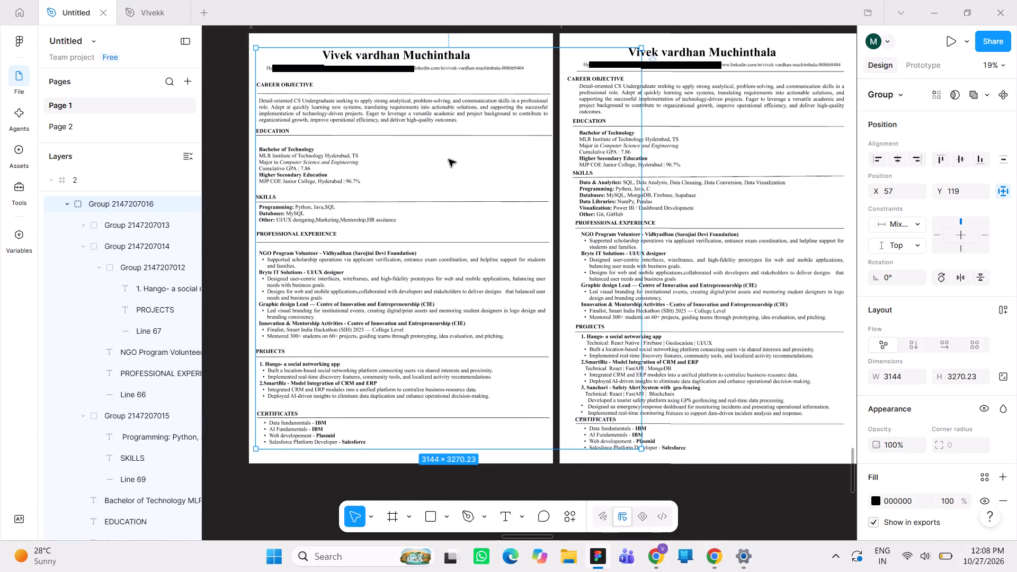
{"action": "key", "text": "Left"}
{"action": "key", "text": "Left"}
{"action": "key", "text": "Left"}
{"action": "key", "text": "Right"}
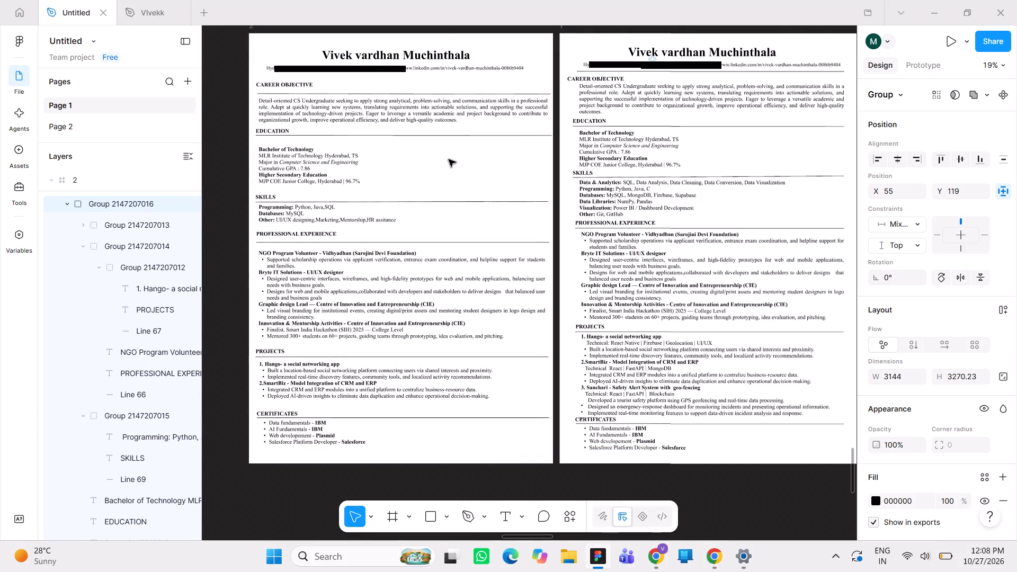
{"action": "key", "text": "Left"}
{"action": "key", "text": "Left"}
{"action": "key", "text": "Left"}
{"action": "key", "text": "Left"}
{"action": "key", "text": "Left"}
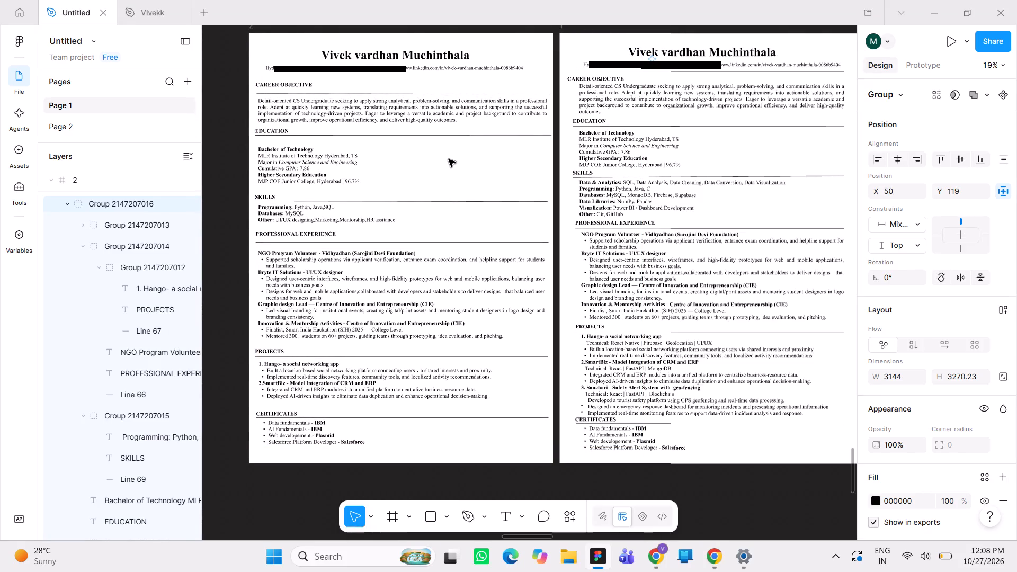
Select the whole of frame 2 and start exporting it as a PDF.
{"action": "scroll", "coordinate": [234, 142], "scroll_direction": "up", "scroll_amount": 2}
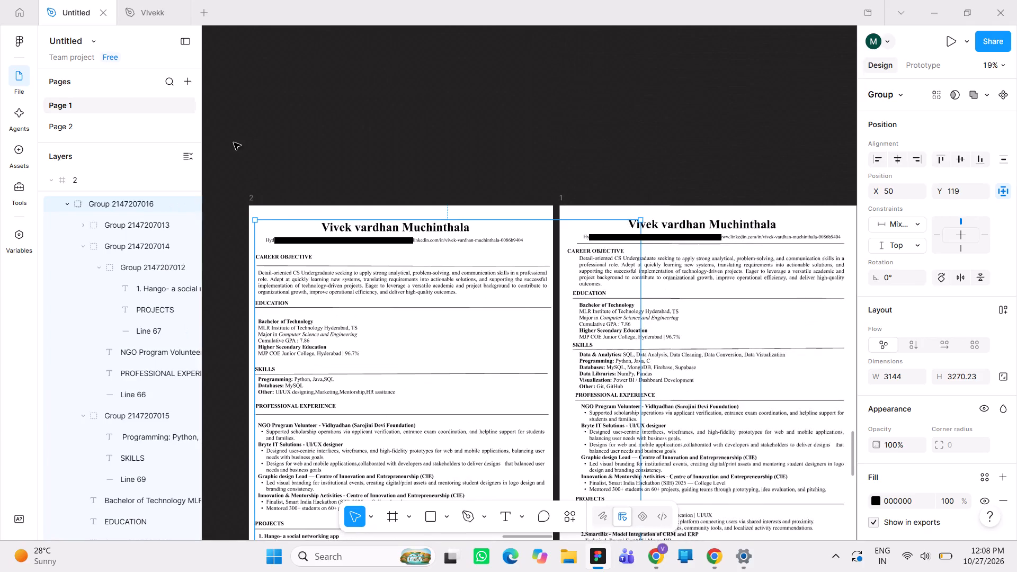
{"action": "left_click", "coordinate": [248, 199]}
{"action": "scroll", "coordinate": [248, 199], "scroll_direction": "down", "scroll_amount": 1}
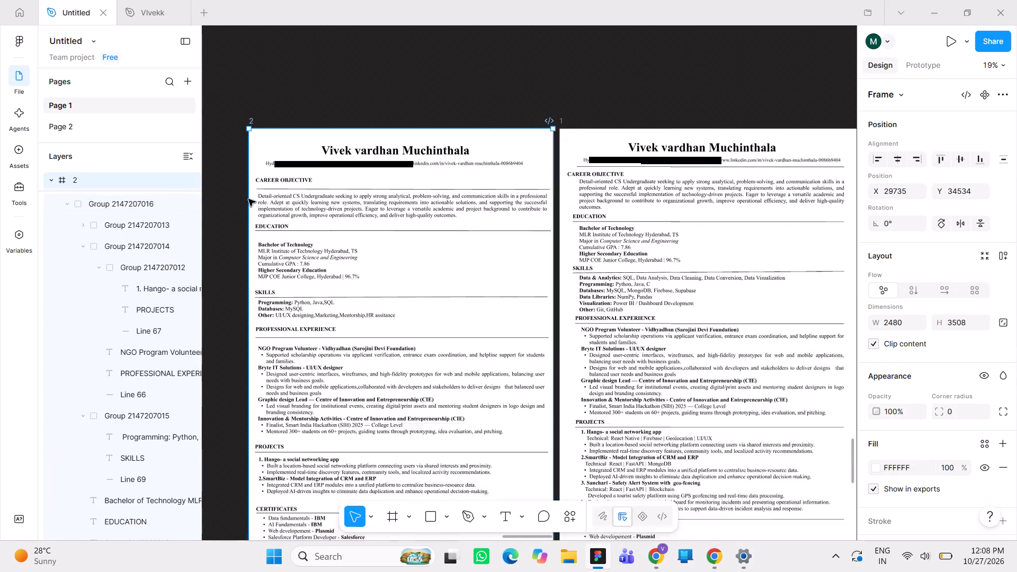
{"action": "scroll", "coordinate": [248, 199], "scroll_direction": "down", "scroll_amount": 2}
{"action": "scroll", "coordinate": [248, 199], "scroll_direction": "up", "scroll_amount": 1}
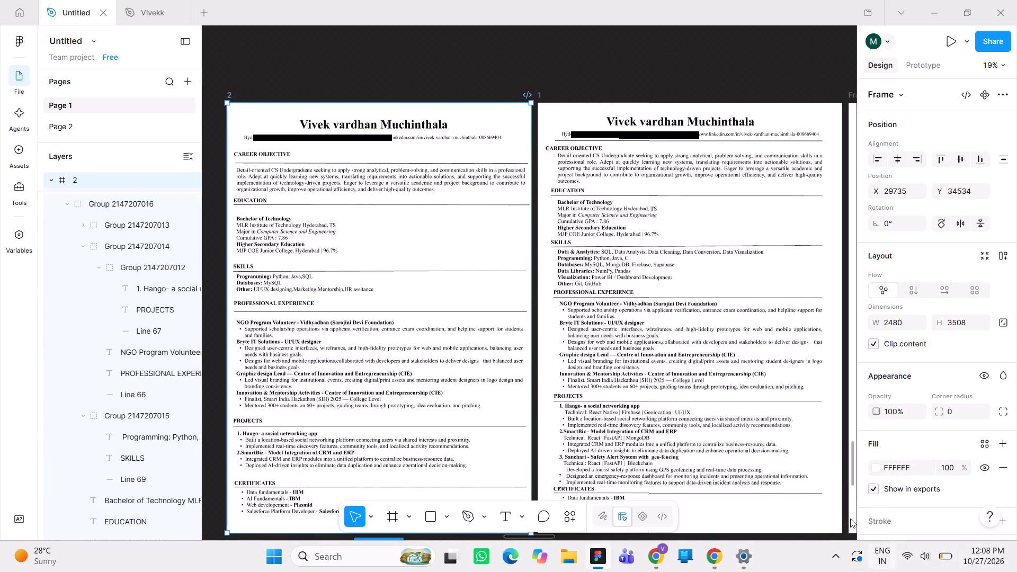
{"action": "scroll", "coordinate": [920, 488], "scroll_direction": "down", "scroll_amount": 4}
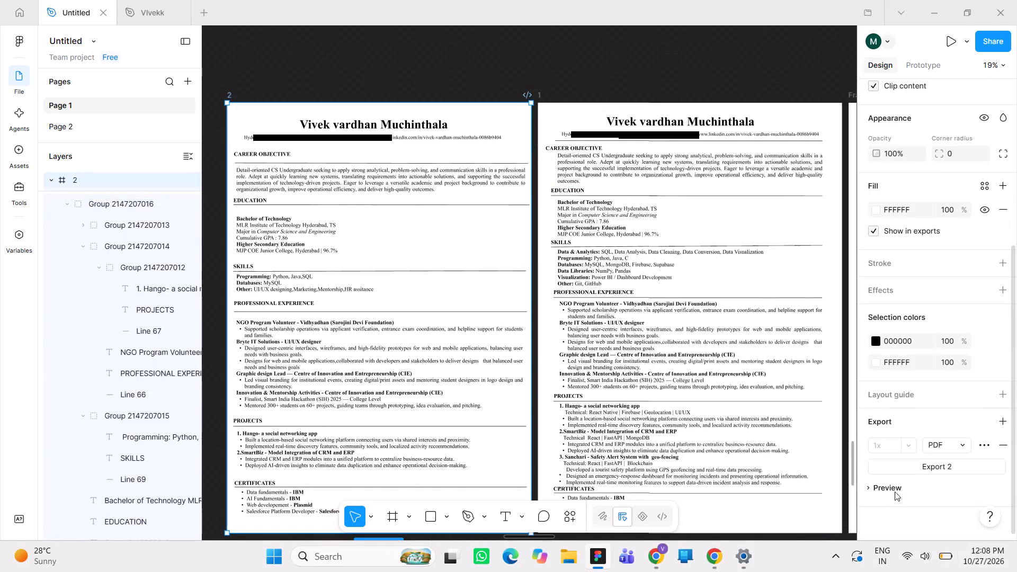
{"action": "left_click", "coordinate": [921, 466]}
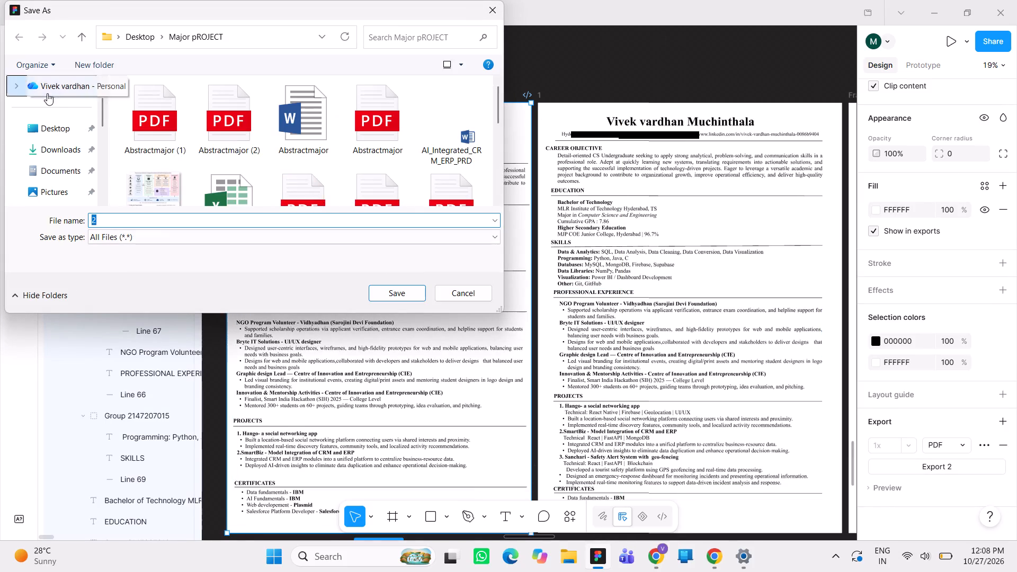
Clear the suggested file name for the exported PDF in the Major pROJECT folder.
{"action": "left_click", "coordinate": [162, 235]}
{"action": "left_click", "coordinate": [155, 242]}
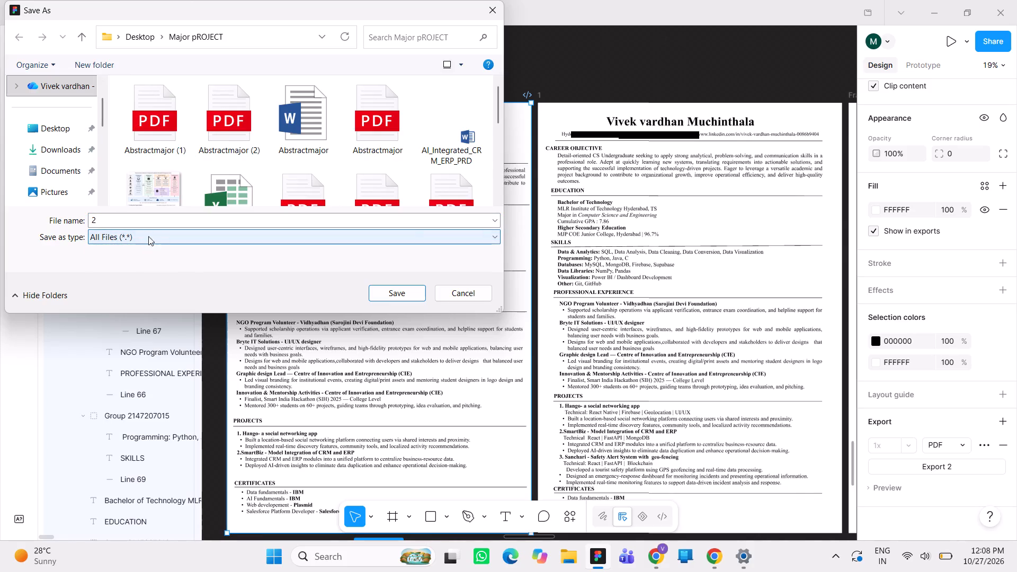
{"action": "left_click", "coordinate": [122, 216]}
{"action": "key", "text": "BackSpace"}
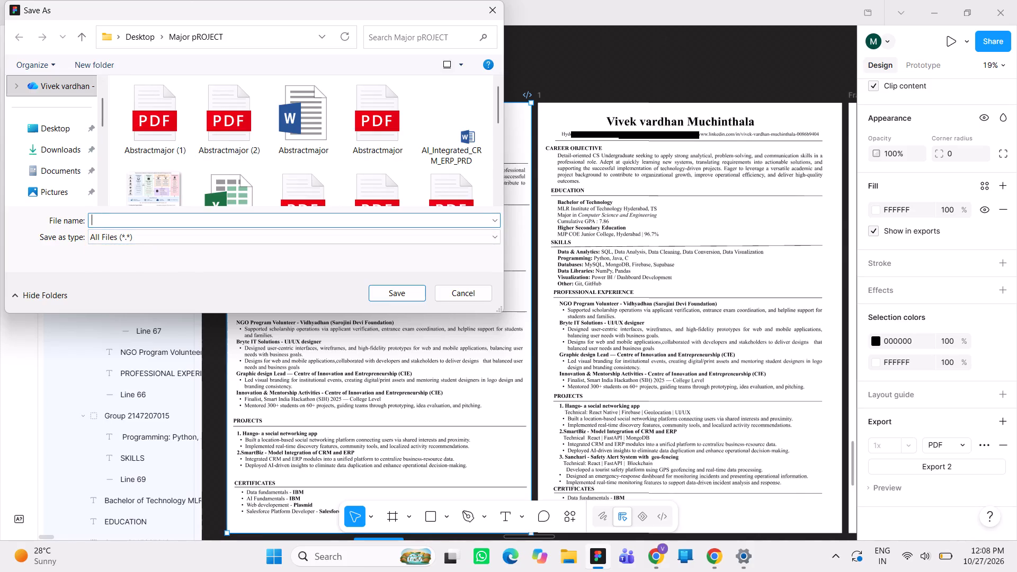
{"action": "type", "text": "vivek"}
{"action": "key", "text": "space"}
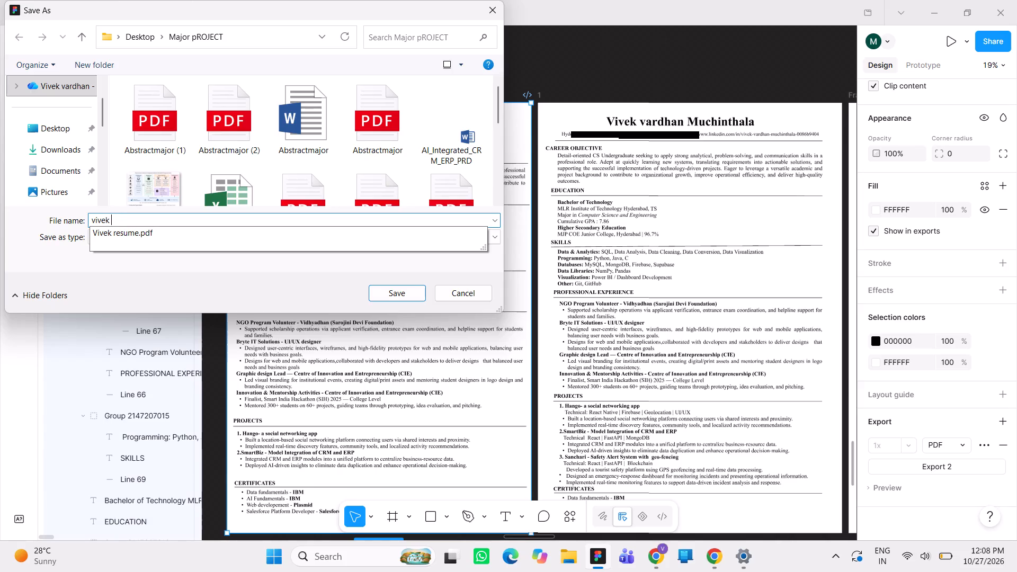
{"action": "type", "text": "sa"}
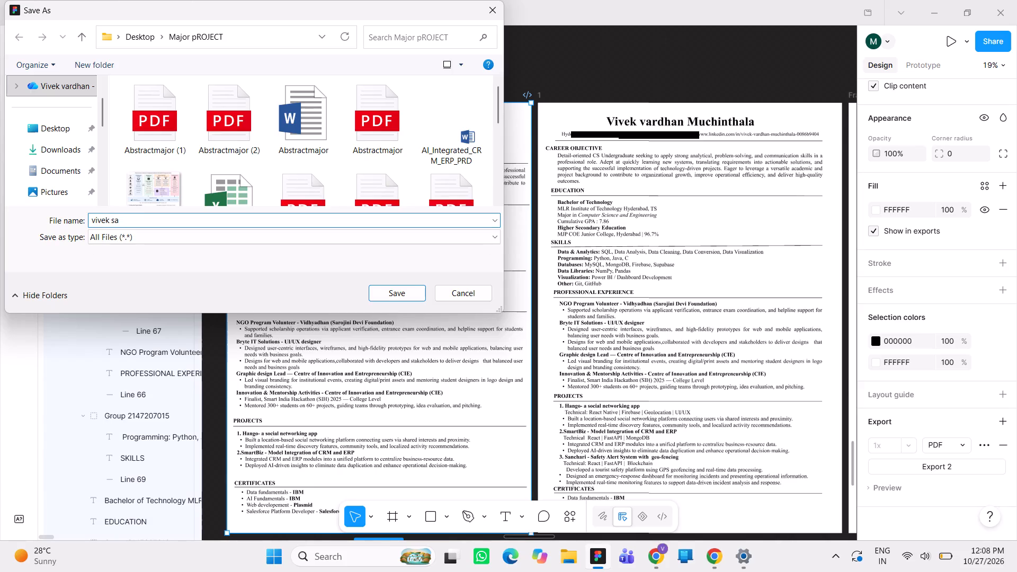